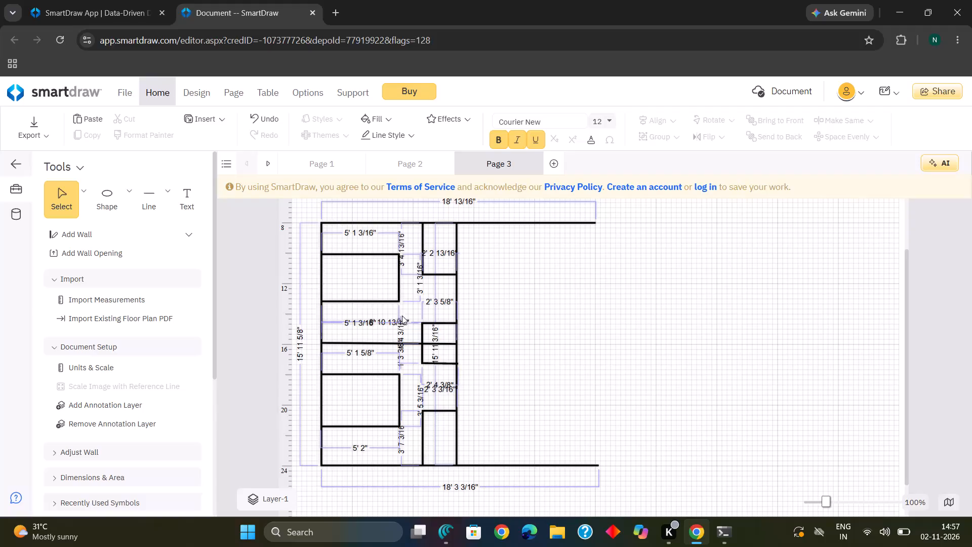
# Draw a horizontal line about 9' long extending right from the plan's long rightmost vertical line, above the bottom outer line.
pyautogui.click(155, 196)
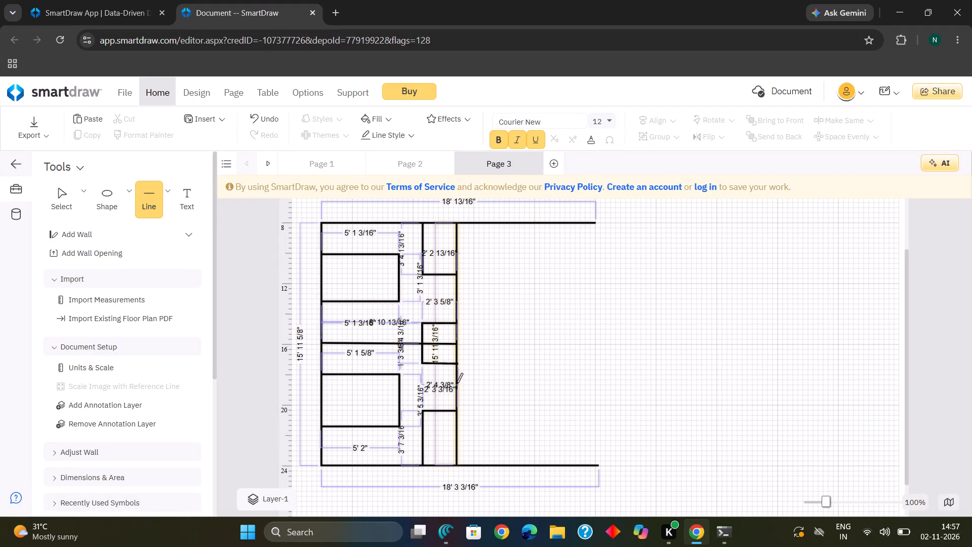
pyautogui.moveTo(458, 380); pyautogui.dragTo(466, 377)
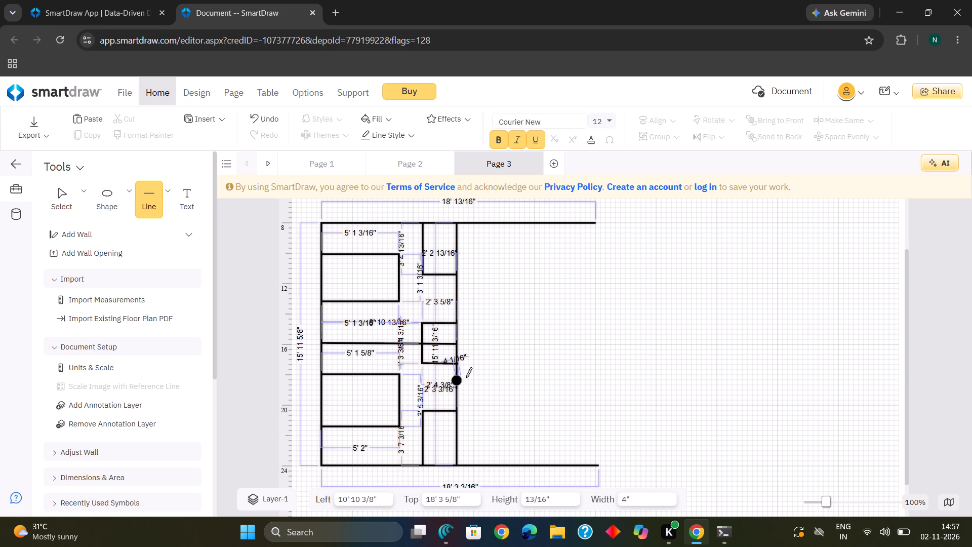
pyautogui.moveTo(466, 377); pyautogui.dragTo(587, 378)
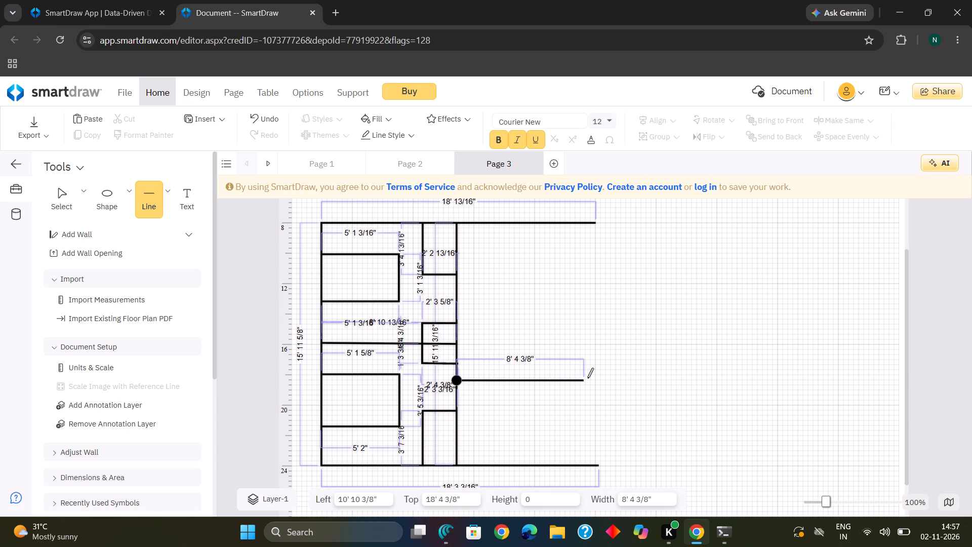
pyautogui.moveTo(587, 378); pyautogui.dragTo(593, 383)
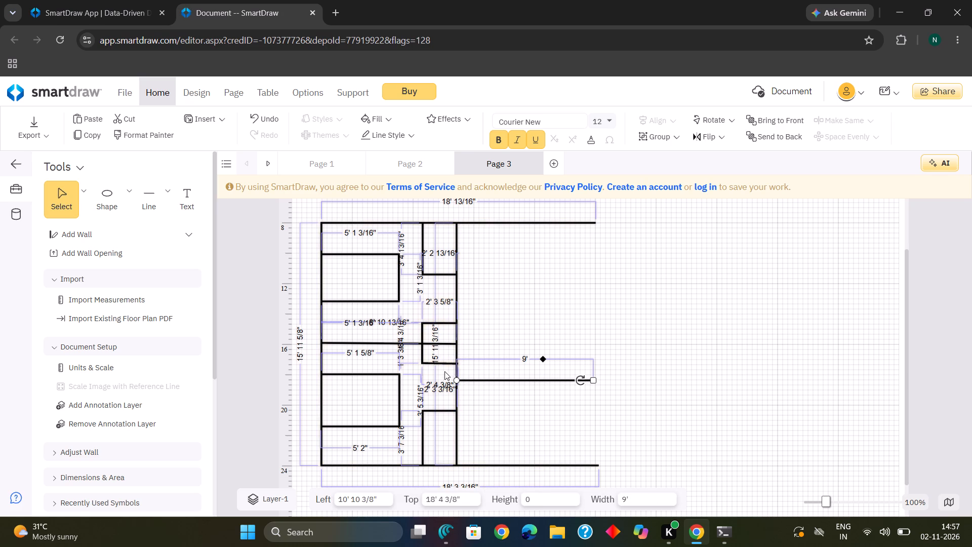
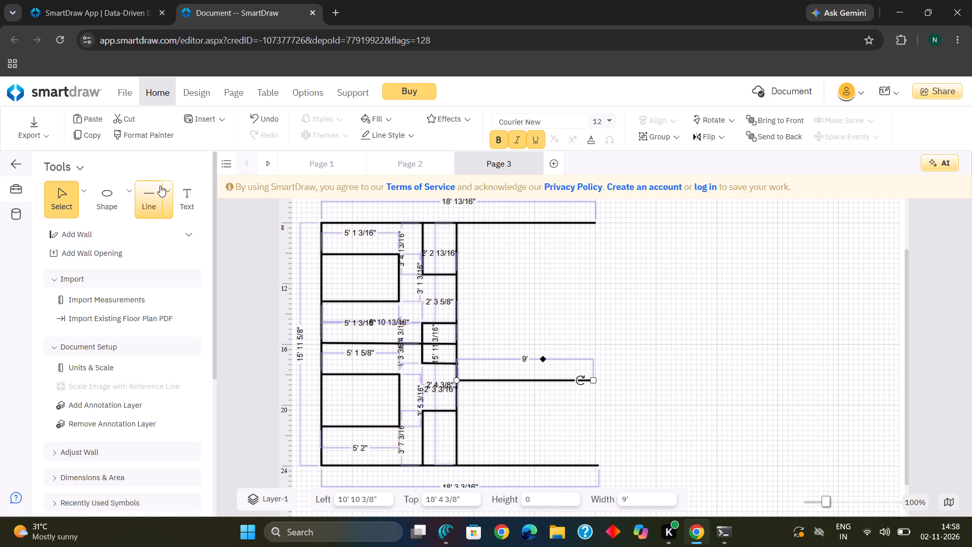
# Draw a vertical line about 5' 6" long from the right end of the 9' line down to the bottom outer line's right end.
pyautogui.click(147, 194)
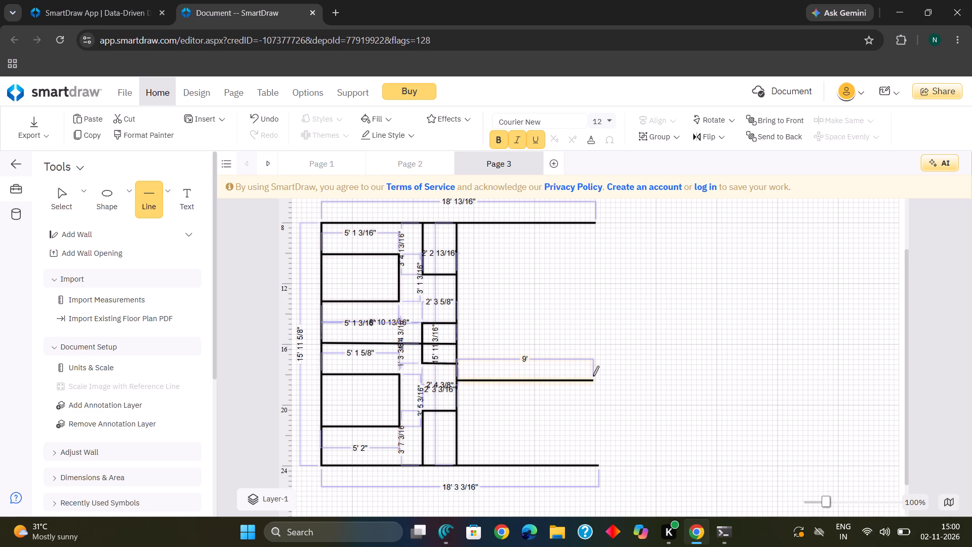
pyautogui.moveTo(593, 380); pyautogui.dragTo(603, 448)
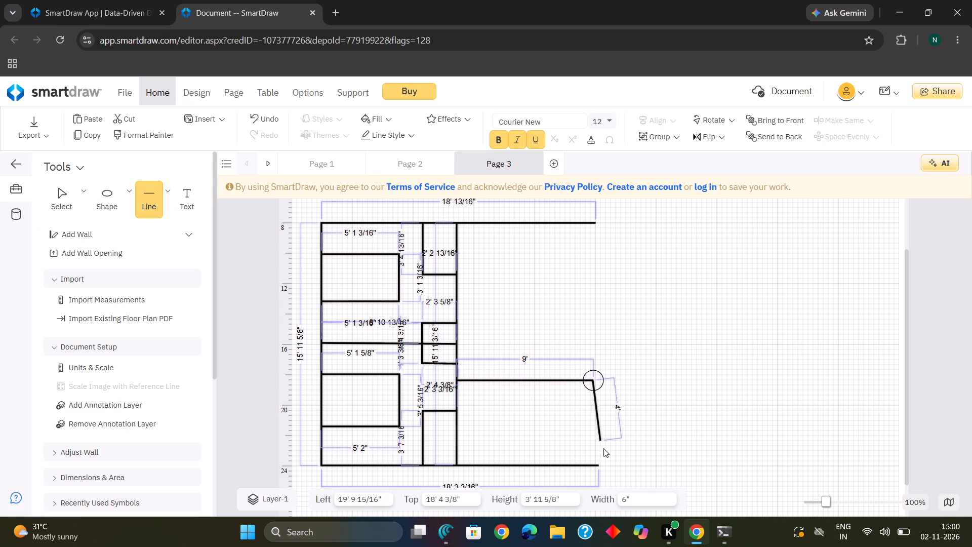
pyautogui.moveTo(603, 448); pyautogui.dragTo(597, 462)
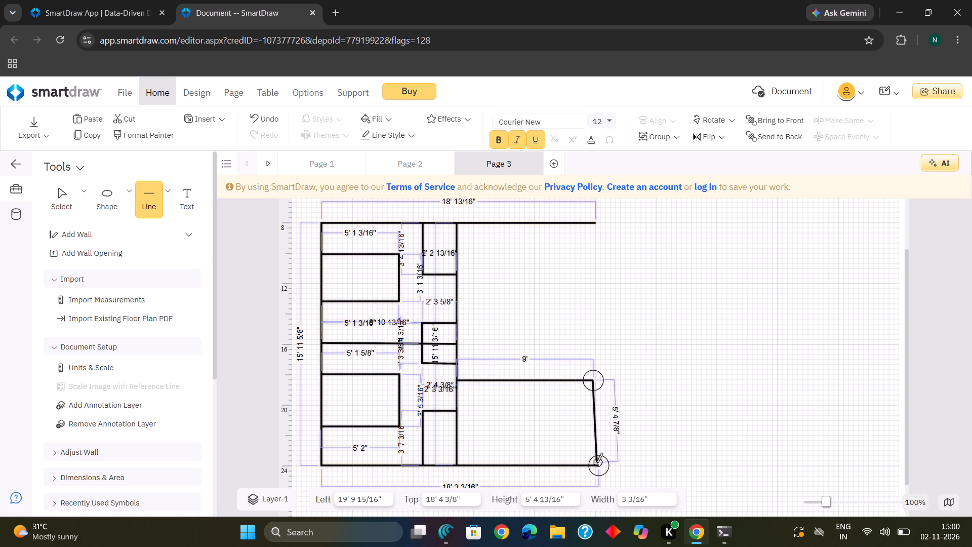
pyautogui.moveTo(597, 462); pyautogui.dragTo(595, 464)
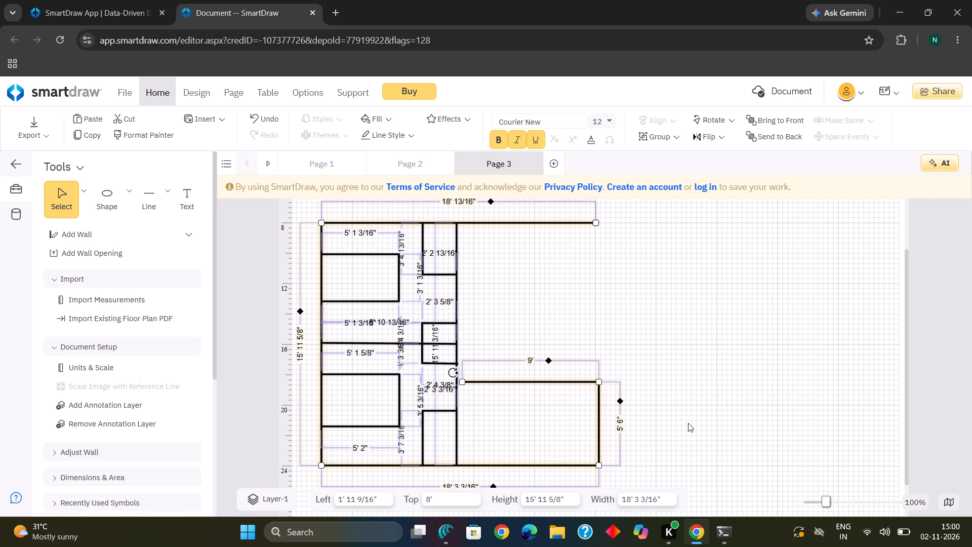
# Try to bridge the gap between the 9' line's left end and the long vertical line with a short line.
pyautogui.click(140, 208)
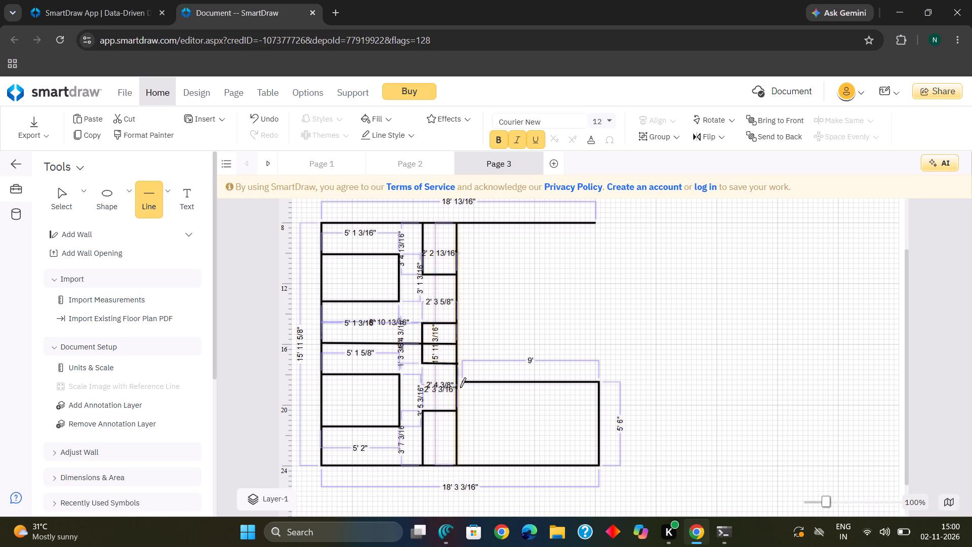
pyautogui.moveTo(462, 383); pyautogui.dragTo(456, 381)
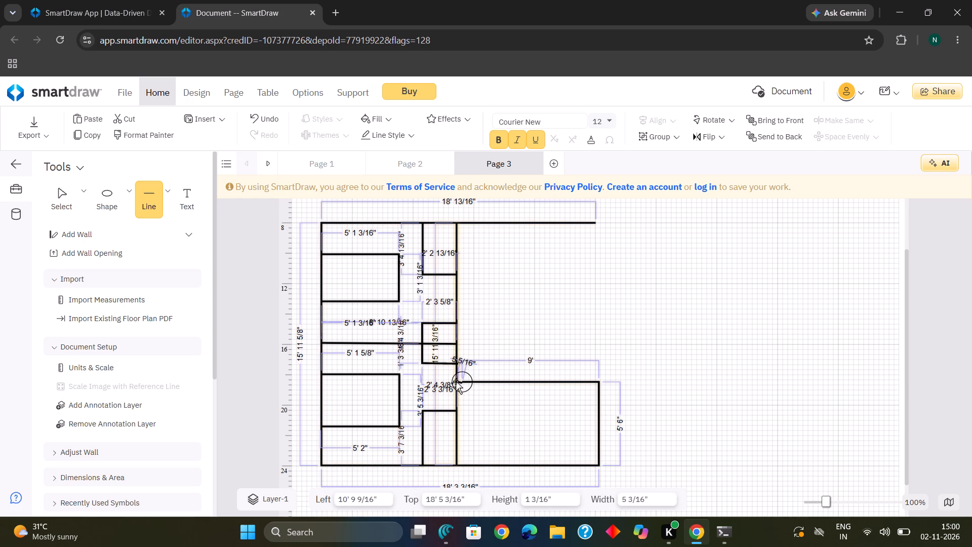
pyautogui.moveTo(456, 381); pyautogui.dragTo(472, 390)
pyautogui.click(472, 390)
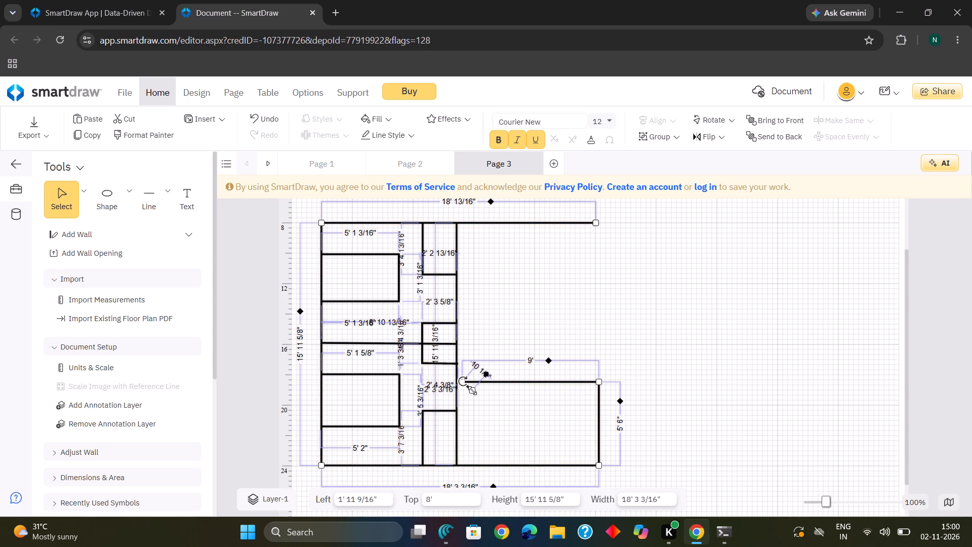
# Delete the selected short line along with the outline and partition lines joined to it.
pyautogui.press('BackSpace')
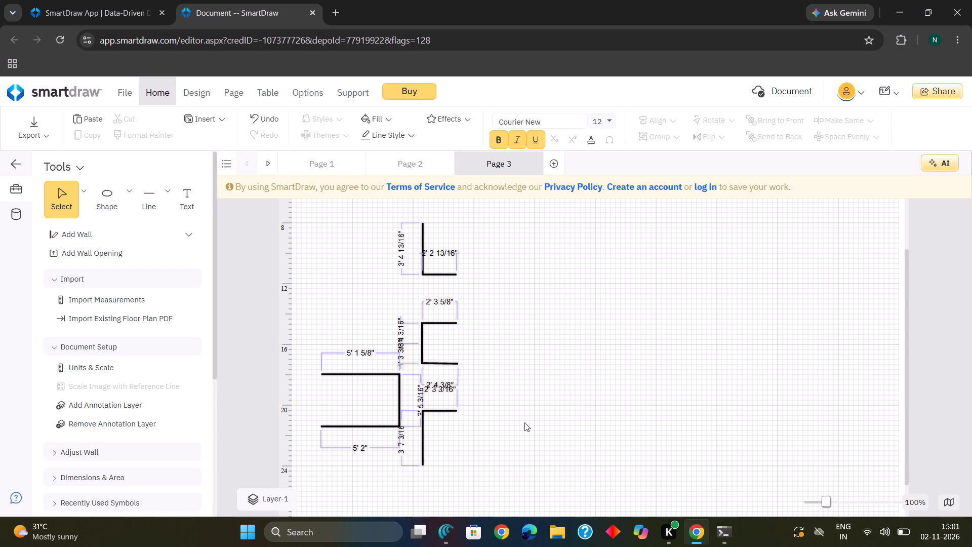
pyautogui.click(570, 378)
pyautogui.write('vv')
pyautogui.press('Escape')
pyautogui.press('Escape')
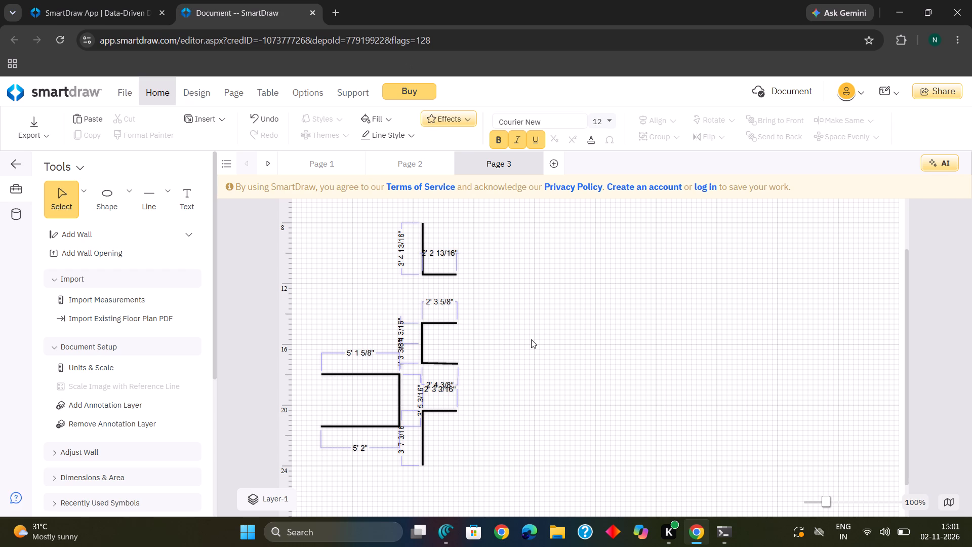
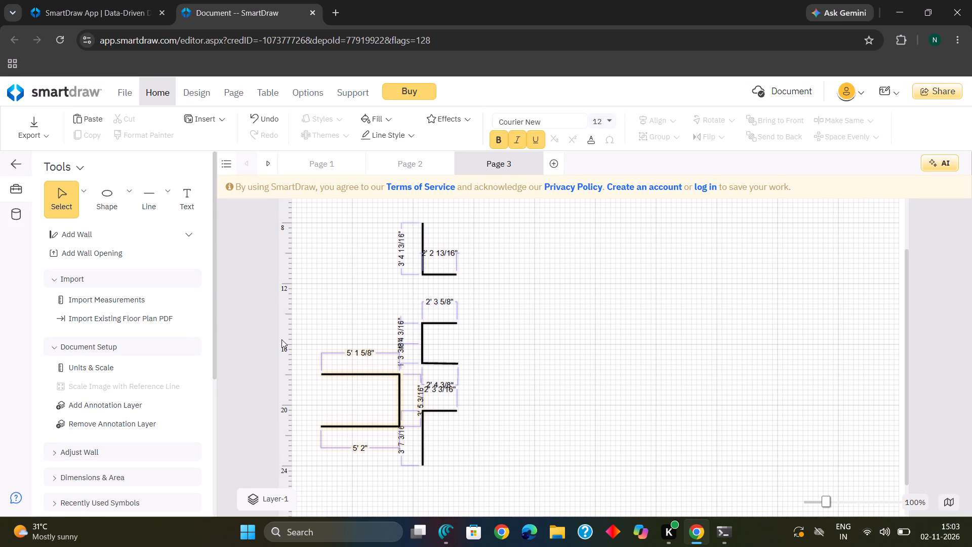
# Draw a vertical outer line about 16' long through the left ends of the two 5' lines, spanning the partitions' full height.
pyautogui.click(155, 206)
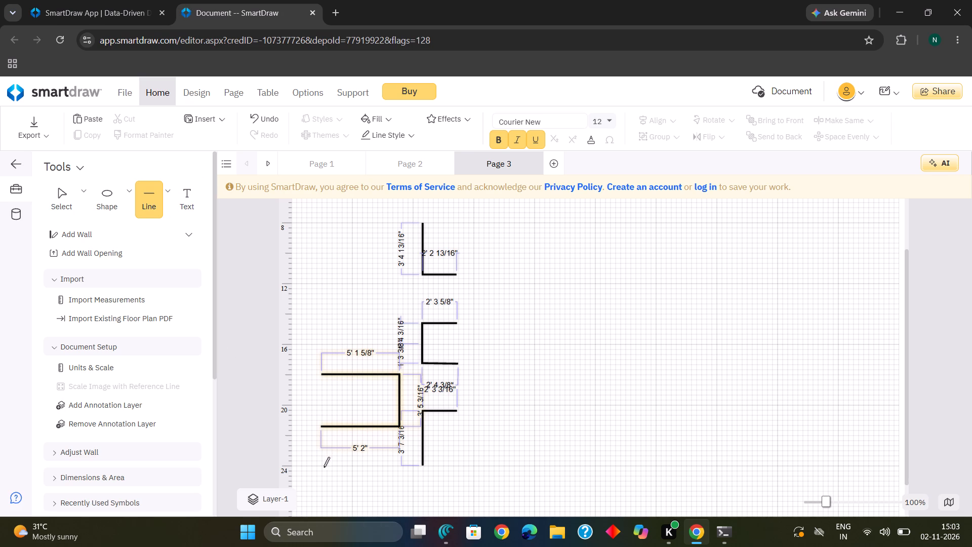
pyautogui.moveTo(322, 464); pyautogui.dragTo(323, 432)
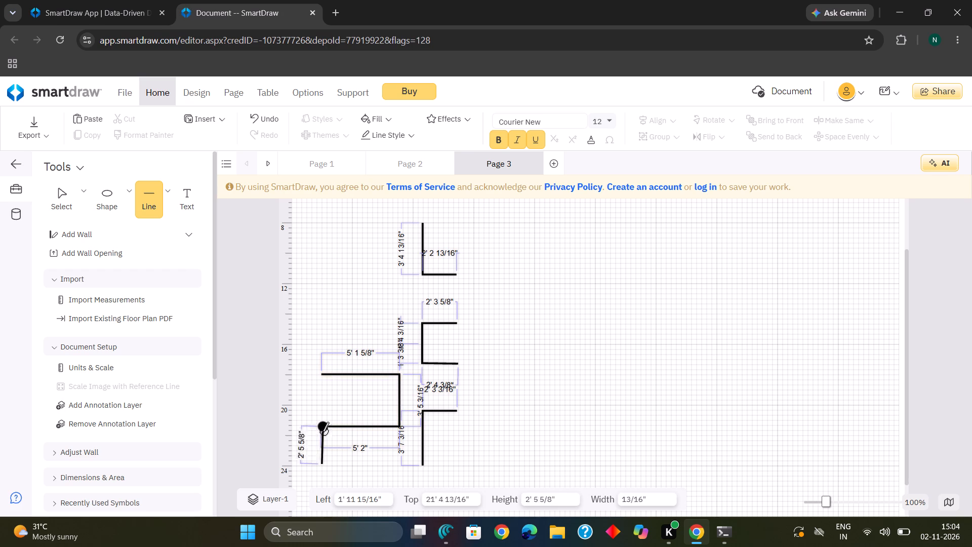
pyautogui.moveTo(323, 432); pyautogui.dragTo(331, 270)
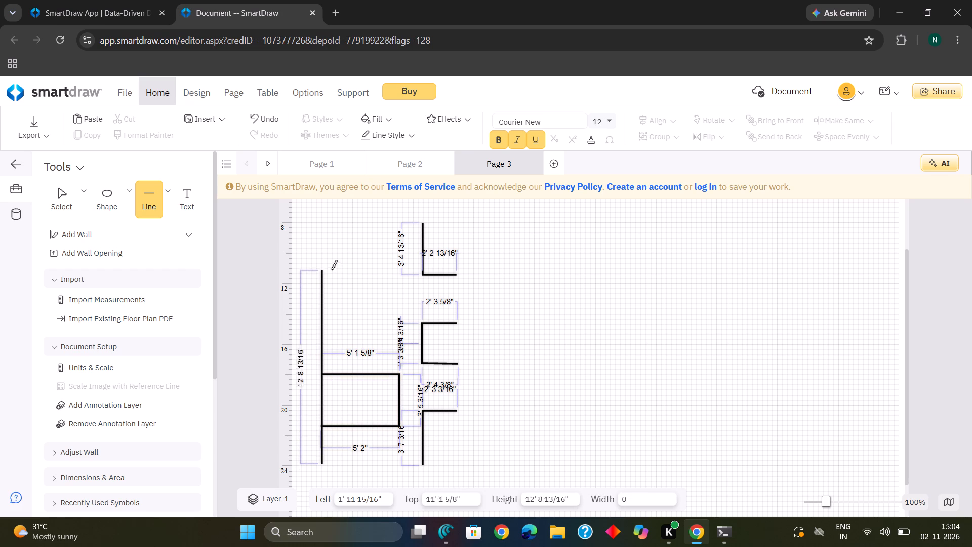
pyautogui.moveTo(331, 270); pyautogui.dragTo(330, 301)
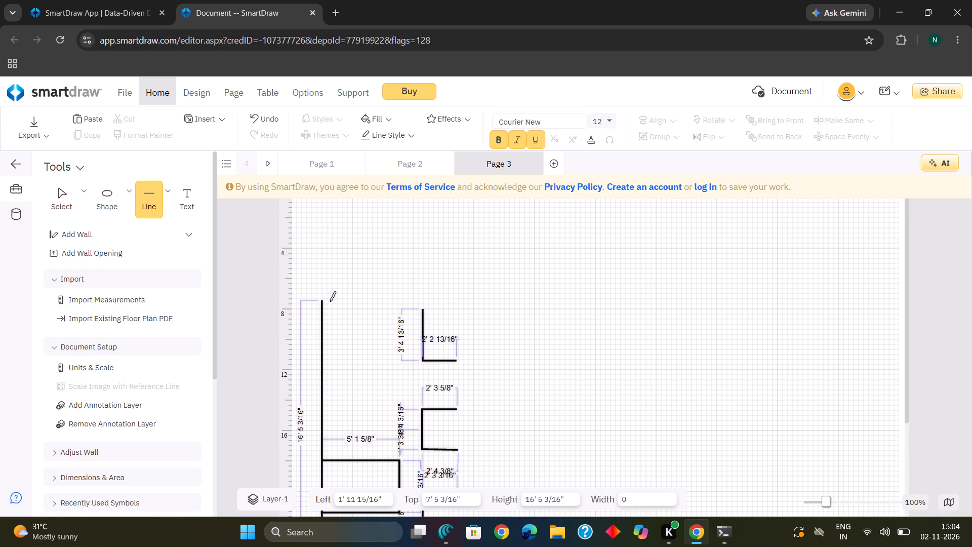
pyautogui.moveTo(330, 301); pyautogui.dragTo(334, 307)
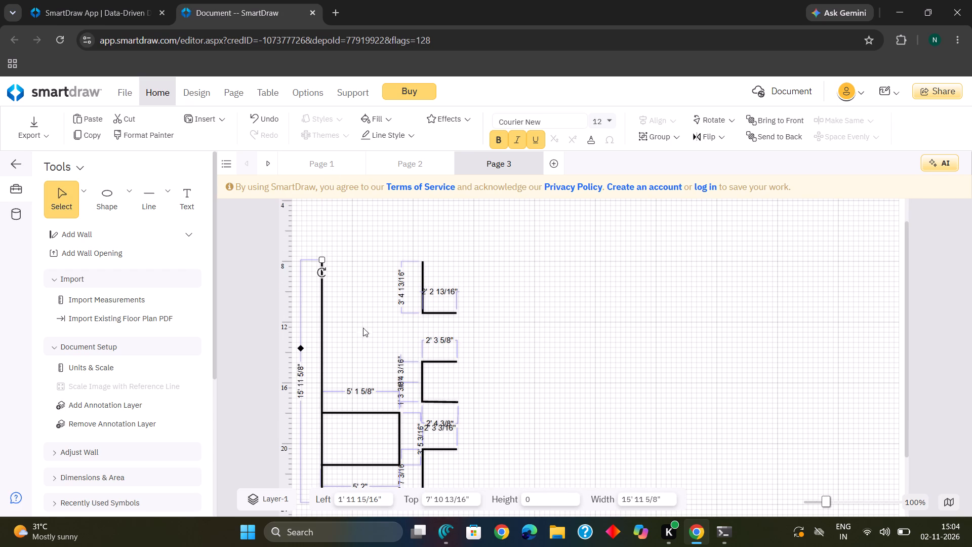
# Start another straight line for the floor plan outline.
pyautogui.click(143, 196)
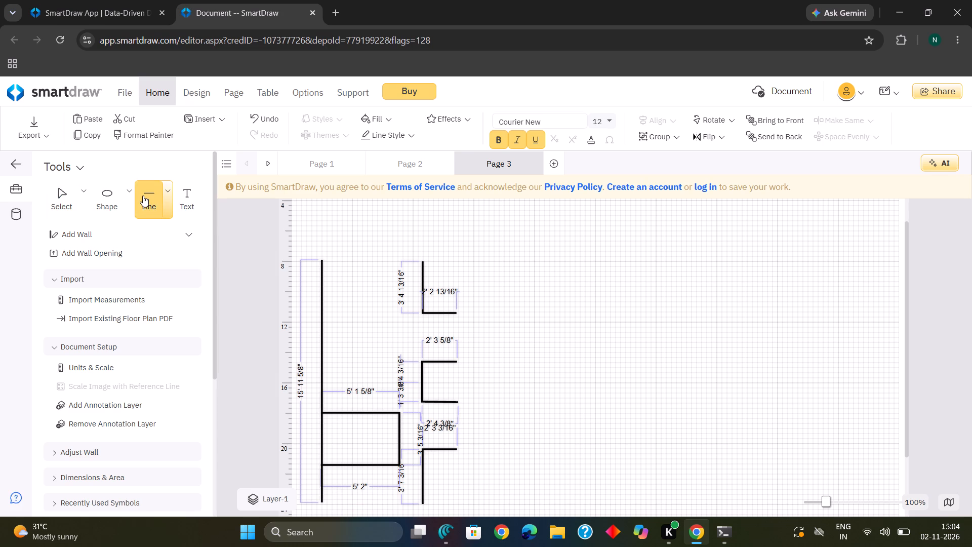
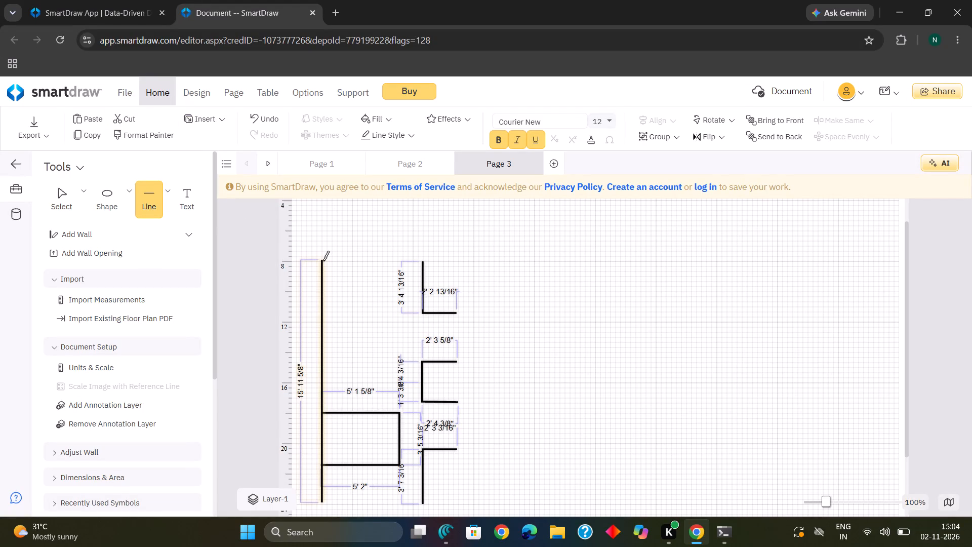
# Draw a horizontal outer line about 17' 11" long from the top end of the vertical outer line, across the partitions' top.
pyautogui.moveTo(322, 260); pyautogui.dragTo(419, 263)
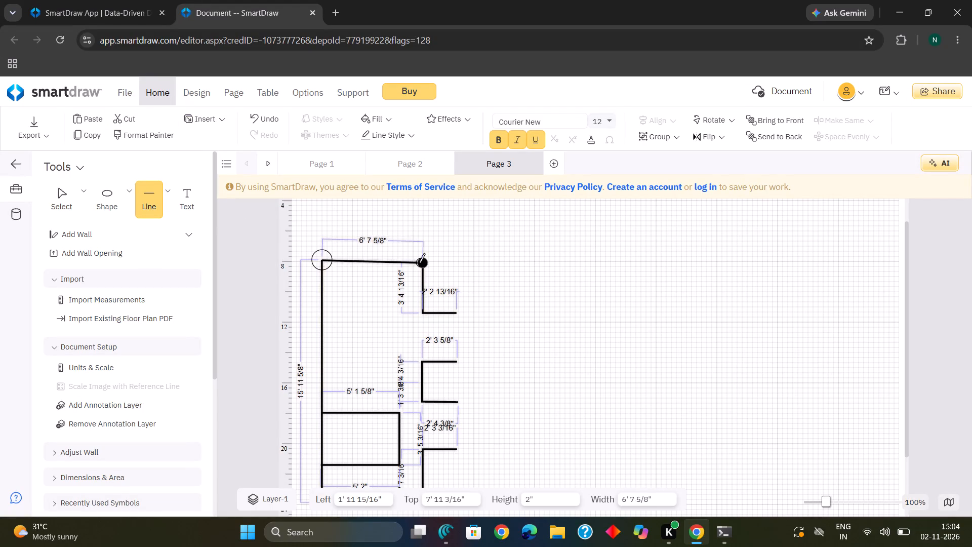
pyautogui.moveTo(419, 263); pyautogui.dragTo(591, 265)
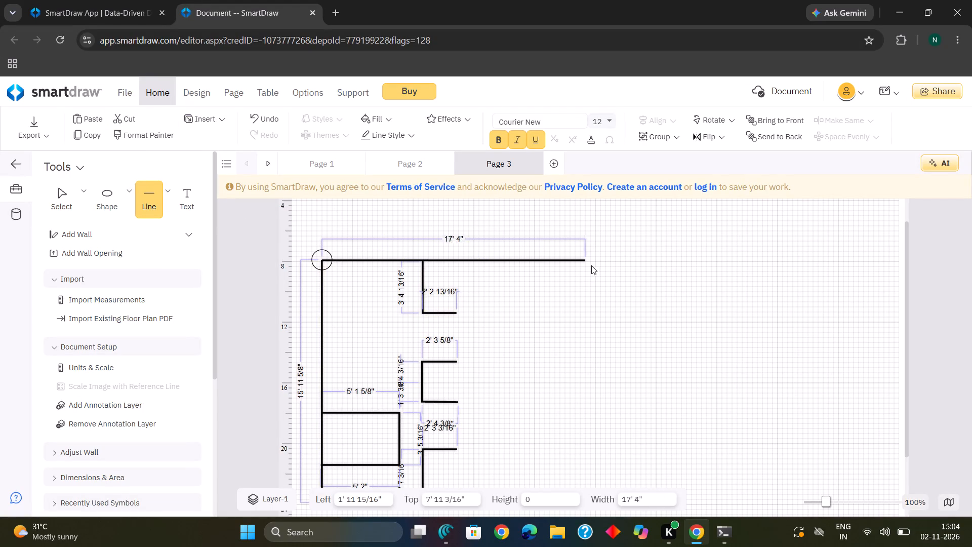
pyautogui.moveTo(591, 265); pyautogui.dragTo(589, 260)
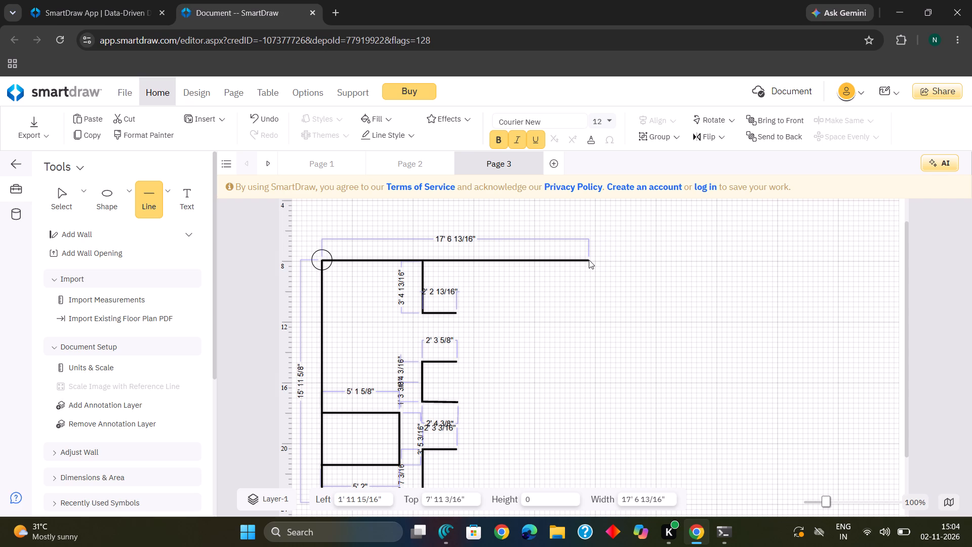
pyautogui.moveTo(589, 260); pyautogui.dragTo(595, 262)
pyautogui.moveTo(595, 262); pyautogui.dragTo(594, 261)
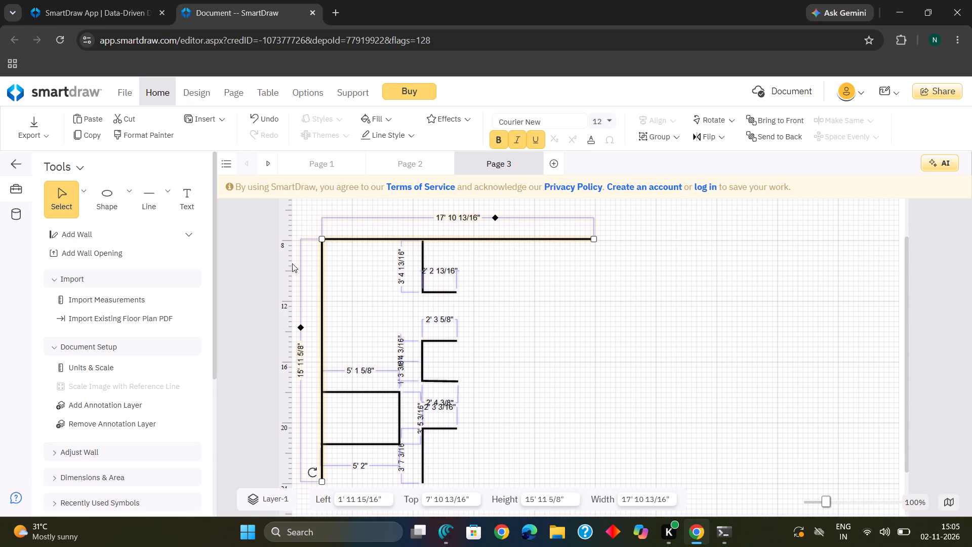
# Draw a vertical line about 16' 2" long down from the top outer line, along the right ends of the short partitions.
pyautogui.click(155, 192)
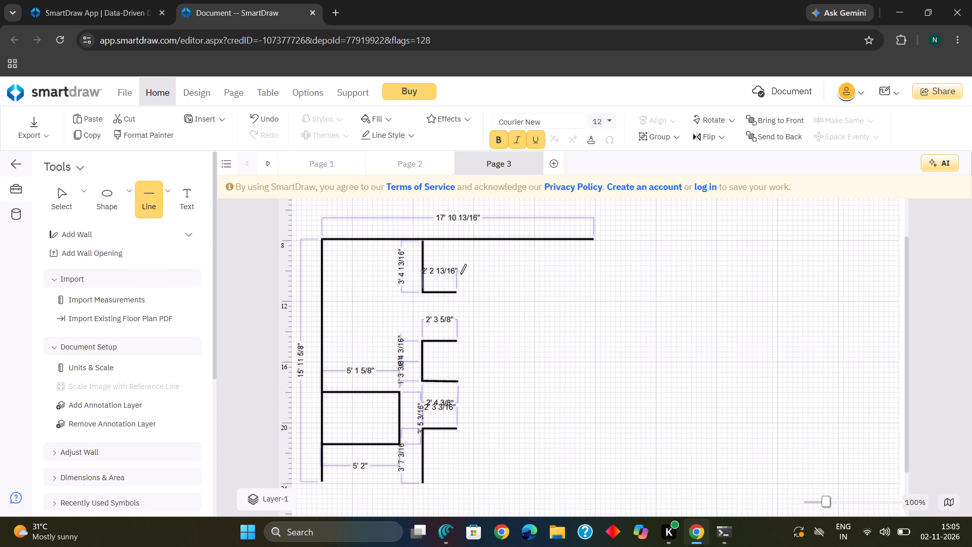
pyautogui.moveTo(454, 239); pyautogui.dragTo(461, 412)
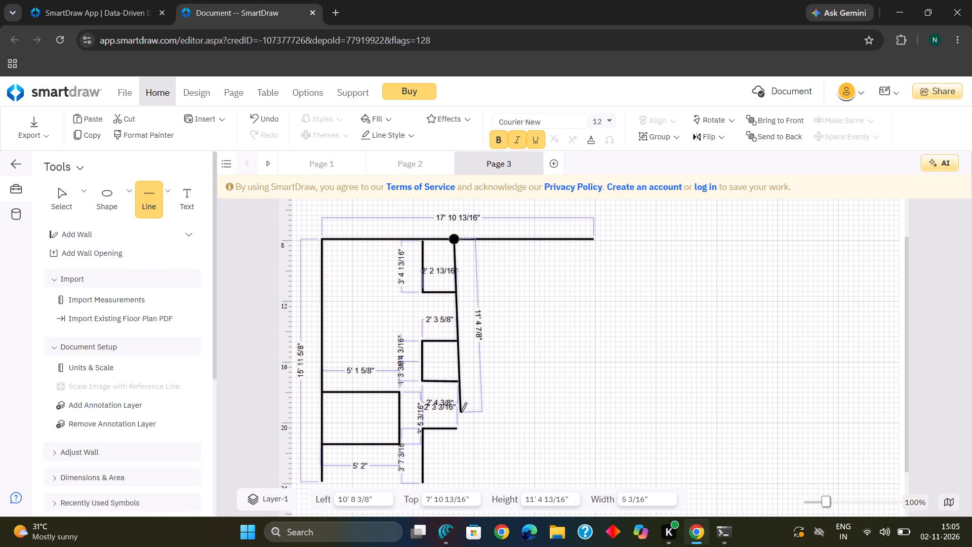
pyautogui.moveTo(461, 412); pyautogui.dragTo(460, 440)
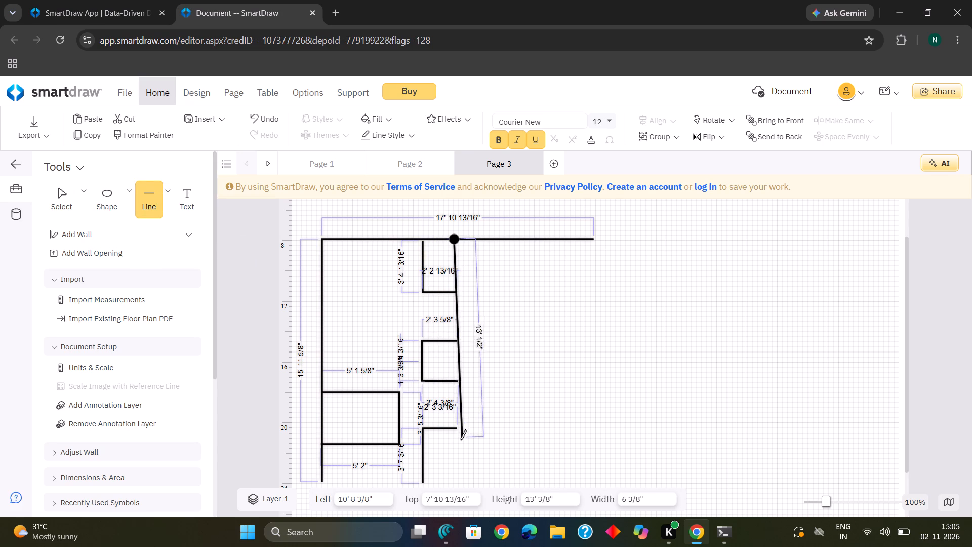
pyautogui.moveTo(460, 440); pyautogui.dragTo(450, 445)
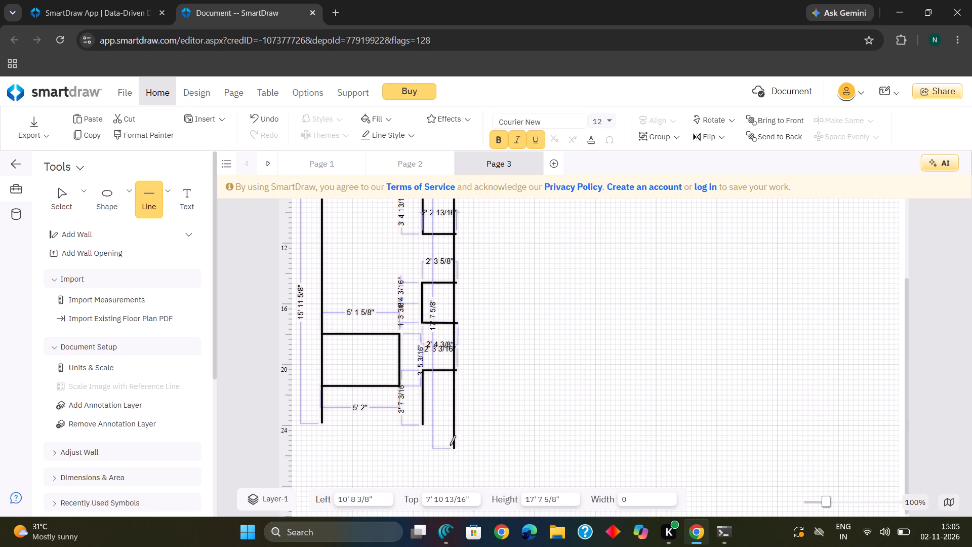
pyautogui.moveTo(450, 445); pyautogui.dragTo(449, 426)
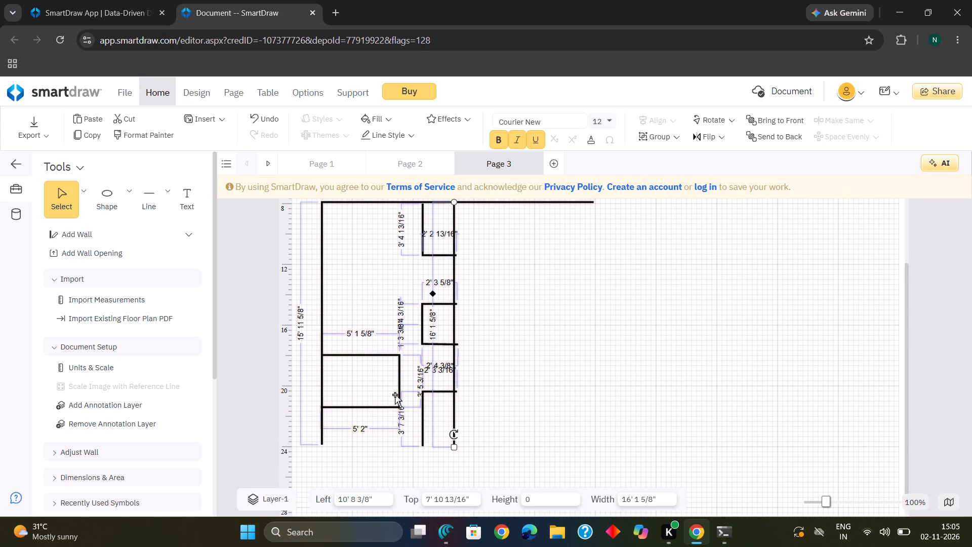
# Start another straight line for the floor plan outline.
pyautogui.click(143, 196)
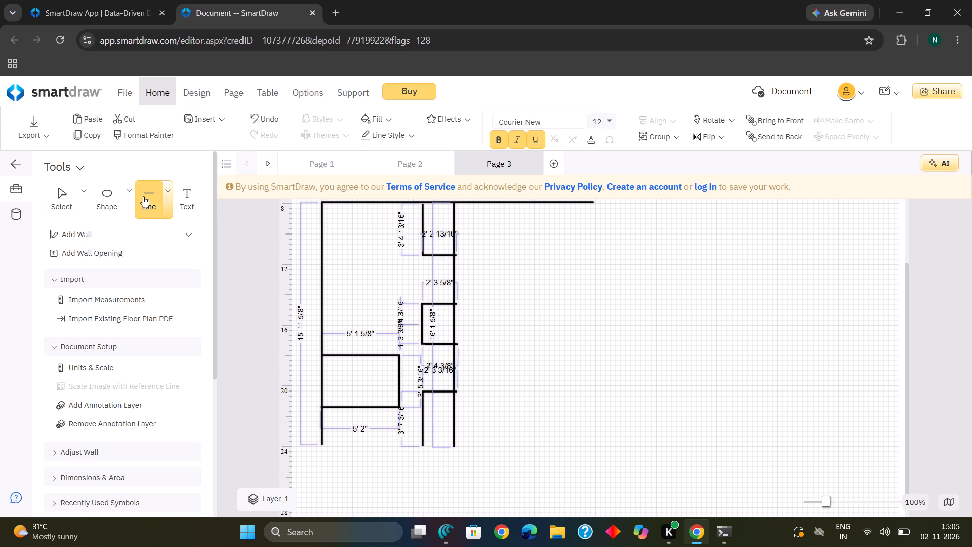
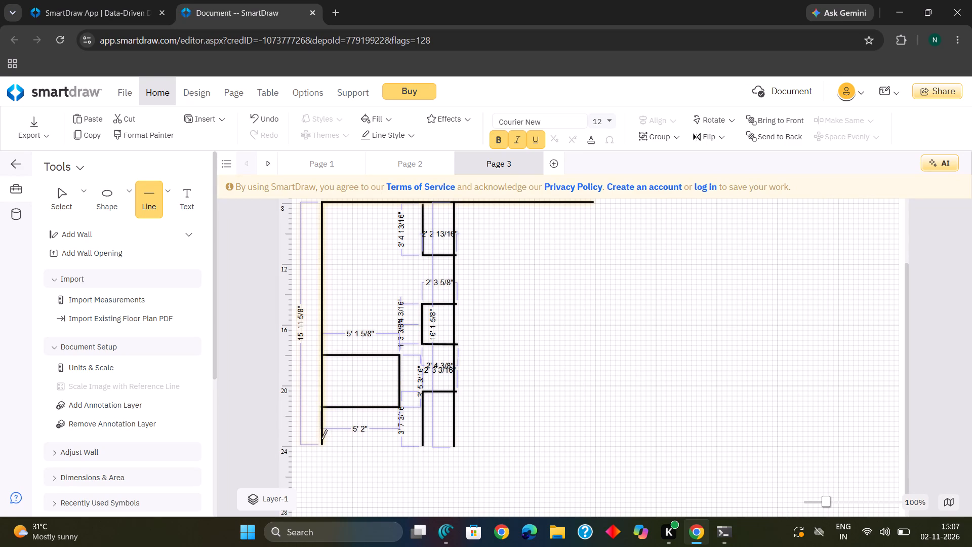
# Draw a horizontal outer line about 17' 11" long from the bottom end of the vertical outer line, across the partitions' bottom.
pyautogui.moveTo(321, 446); pyautogui.dragTo(553, 443)
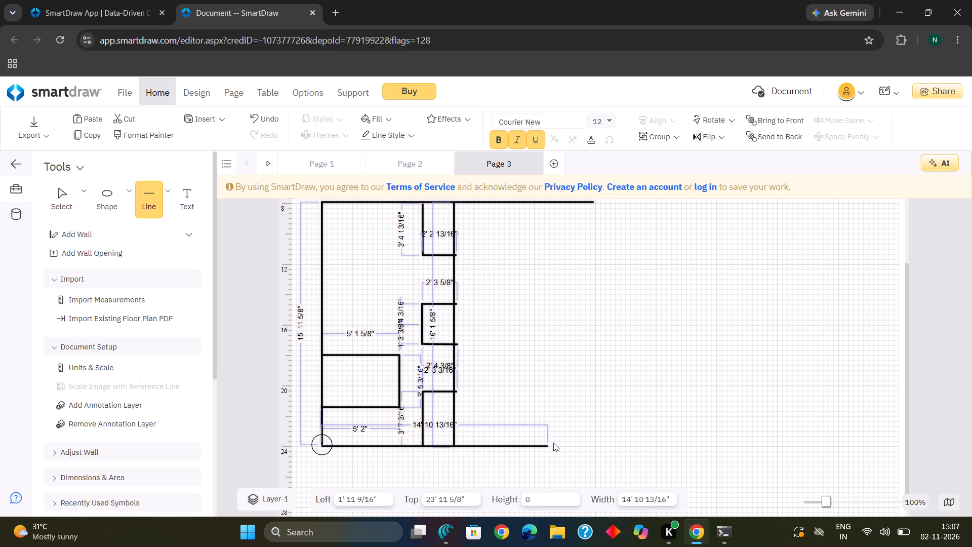
pyautogui.moveTo(553, 443); pyautogui.dragTo(593, 445)
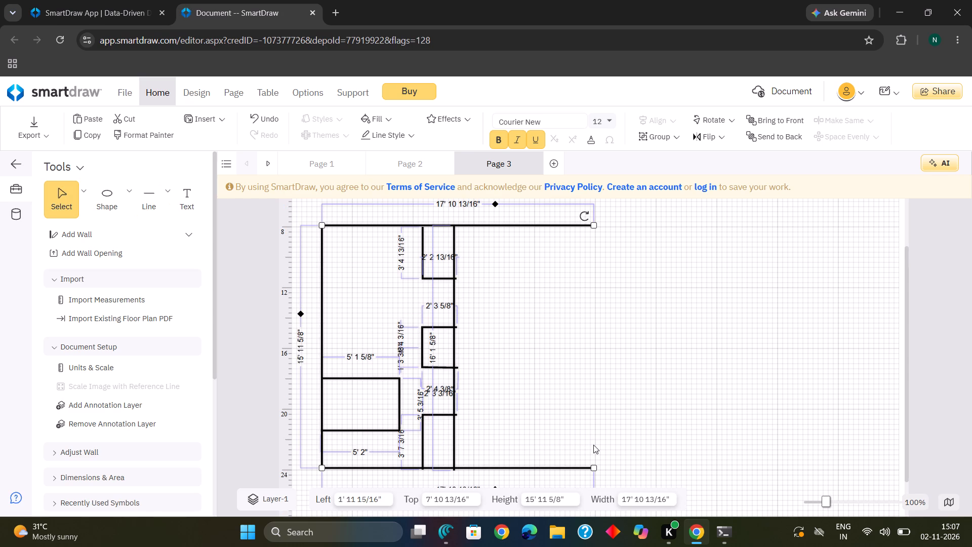
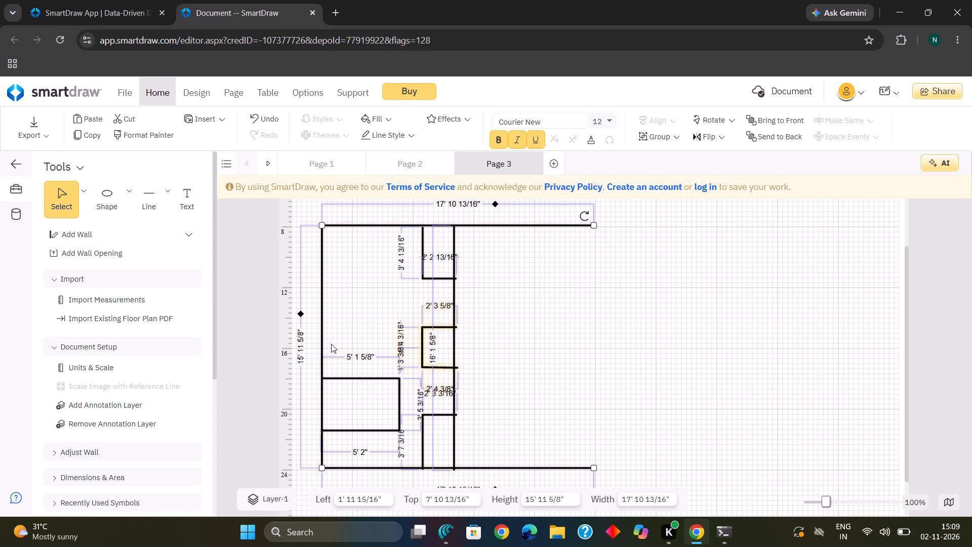
# Draw a horizontal line about 8' 8" long from the vertical outer line, above the lower room, across to the long interior partition.
pyautogui.click(155, 200)
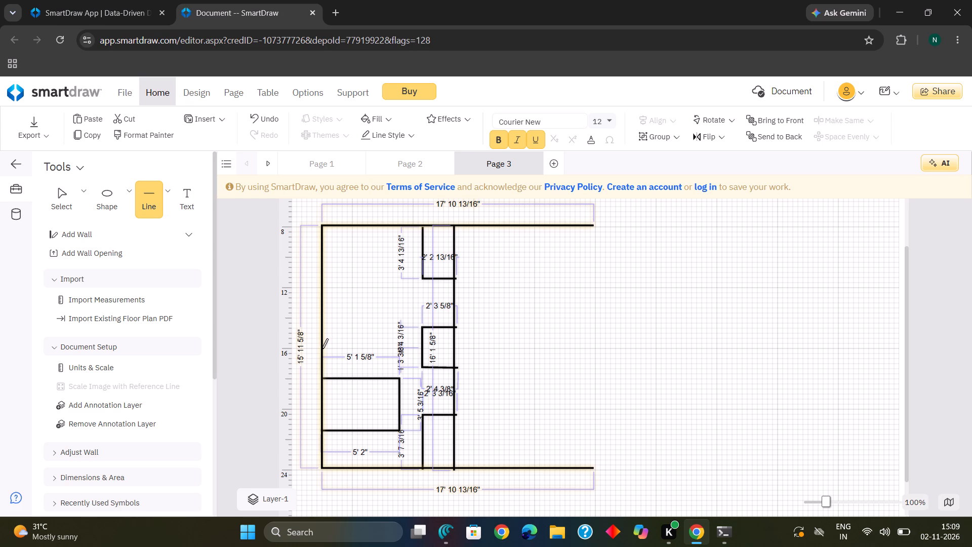
pyautogui.moveTo(322, 348); pyautogui.dragTo(434, 345)
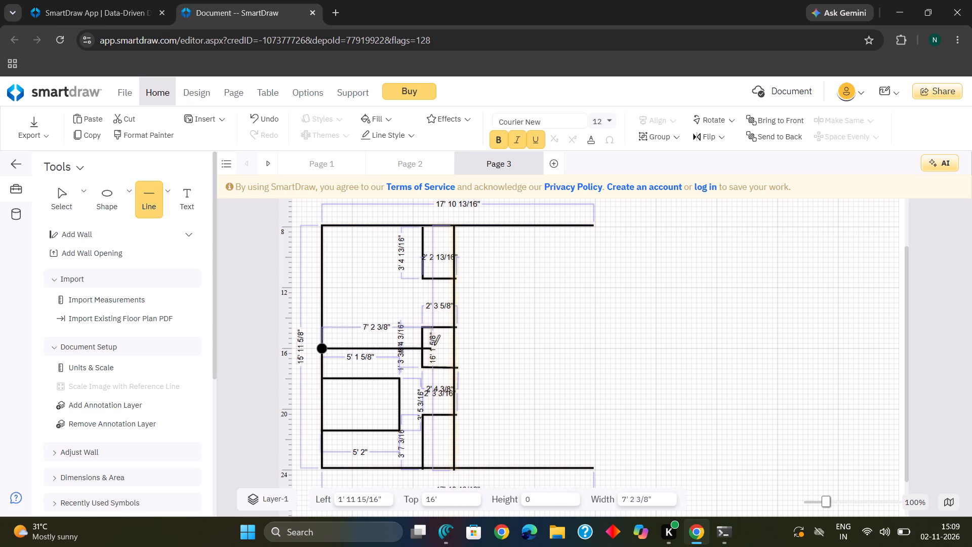
pyautogui.moveTo(434, 345); pyautogui.dragTo(527, 342)
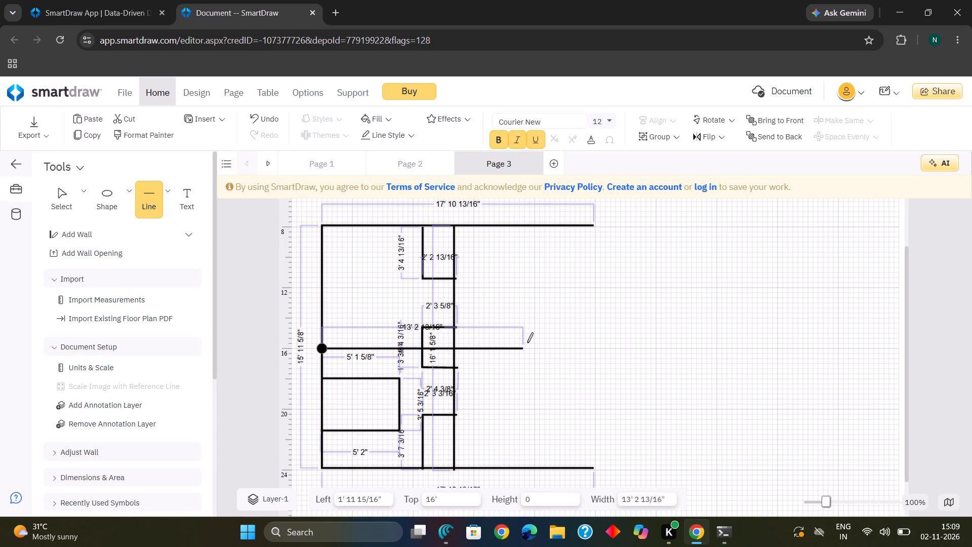
pyautogui.moveTo(527, 342); pyautogui.dragTo(465, 343)
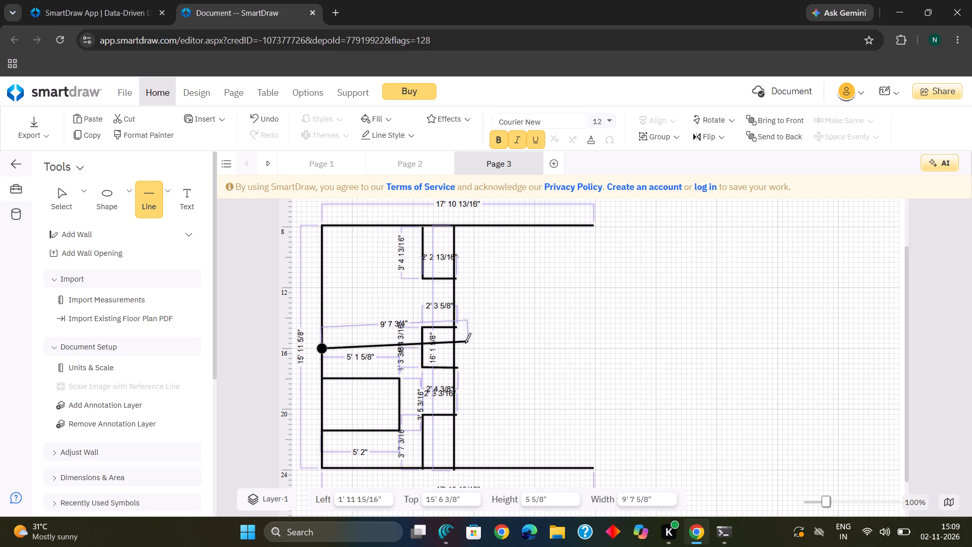
pyautogui.moveTo(465, 343); pyautogui.dragTo(455, 347)
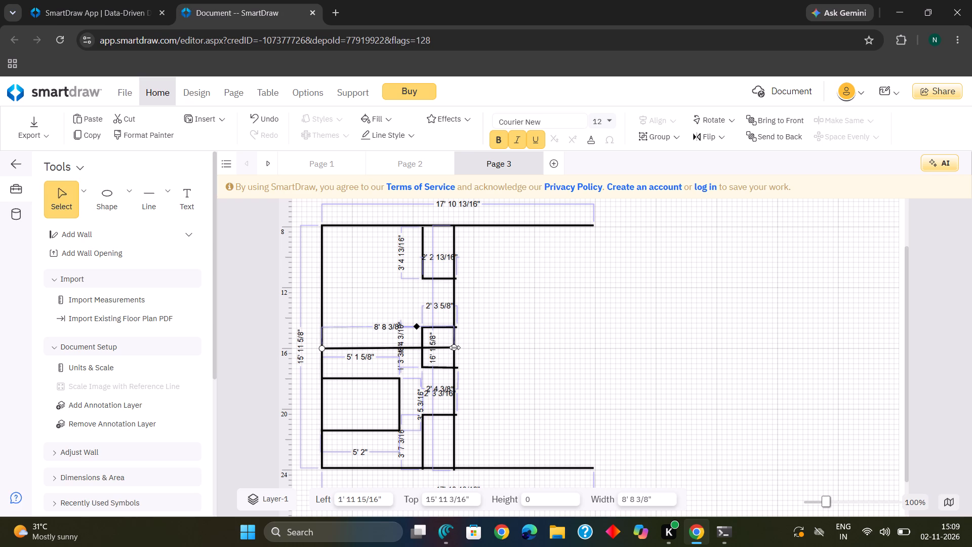
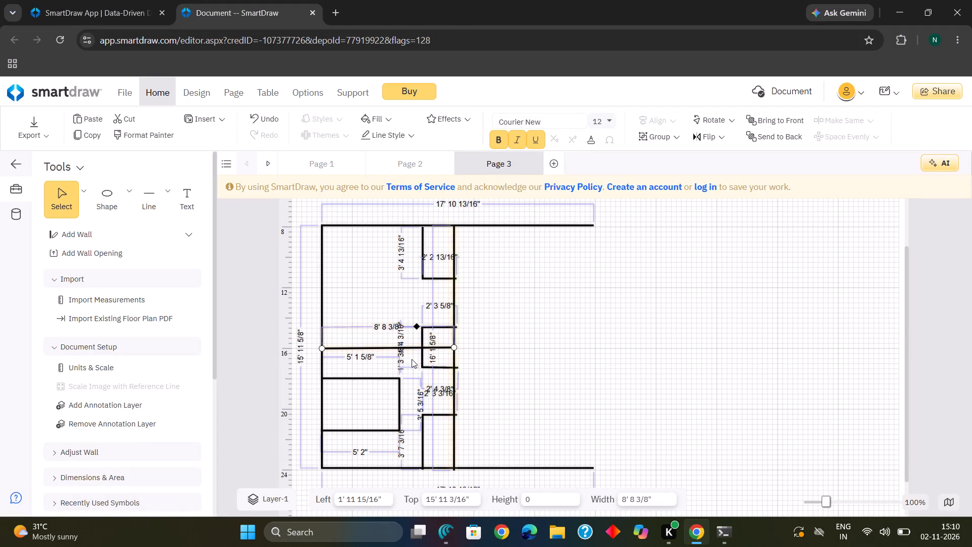
# Draw a horizontal line about 3' 4" long from the long interior partition, between the middle and lower small partitions, toward the open side.
pyautogui.click(152, 207)
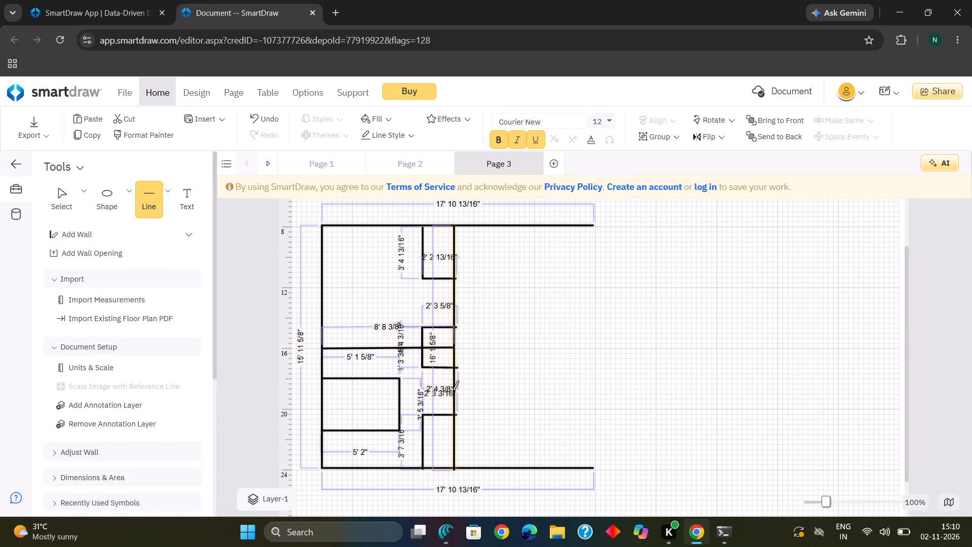
pyautogui.moveTo(454, 393); pyautogui.dragTo(549, 389)
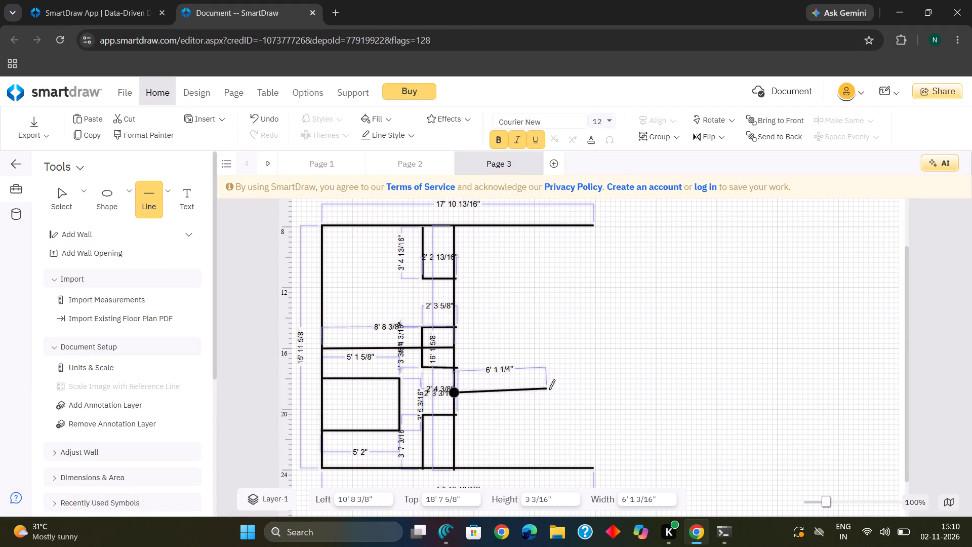
pyautogui.moveTo(549, 389); pyautogui.dragTo(507, 394)
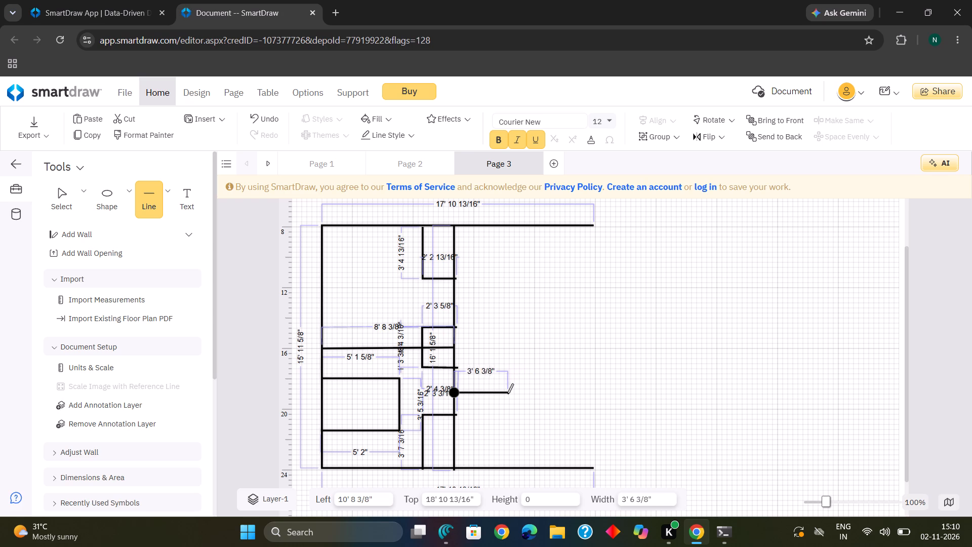
pyautogui.moveTo(507, 394); pyautogui.dragTo(503, 393)
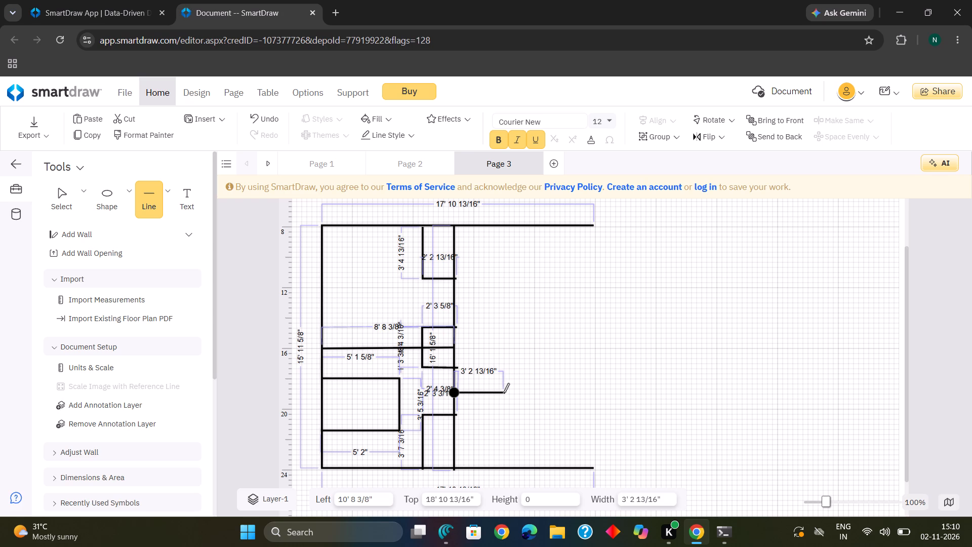
pyautogui.moveTo(503, 393); pyautogui.dragTo(504, 395)
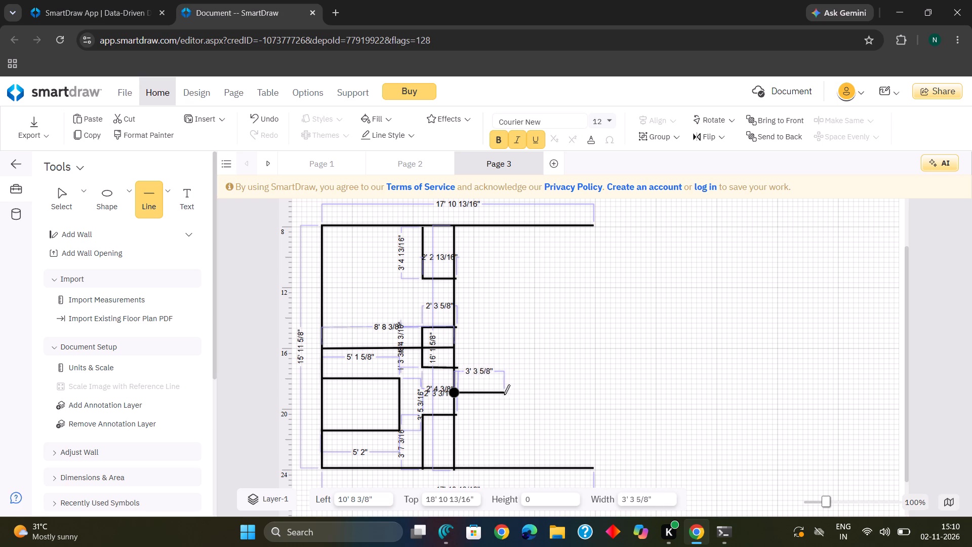
pyautogui.moveTo(504, 395); pyautogui.dragTo(505, 395)
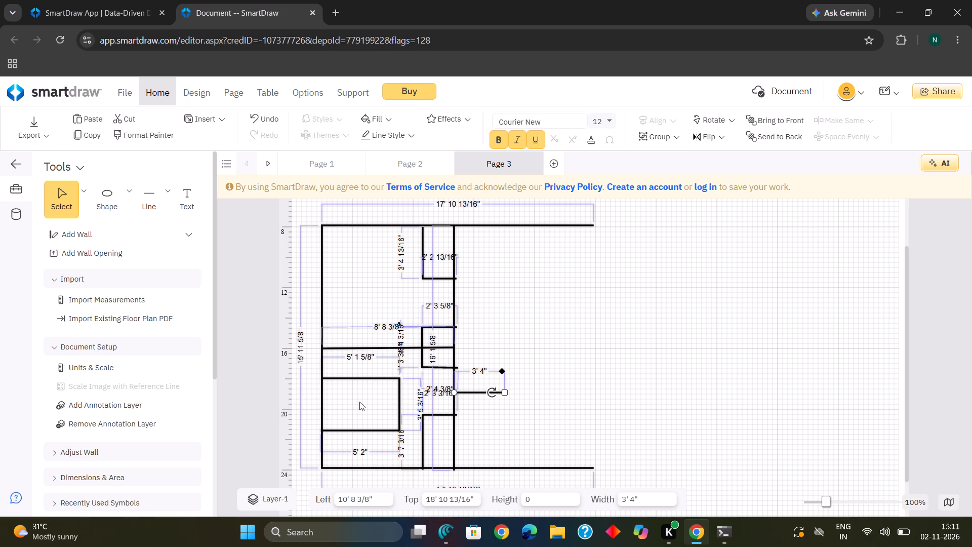
pyautogui.click(359, 402)
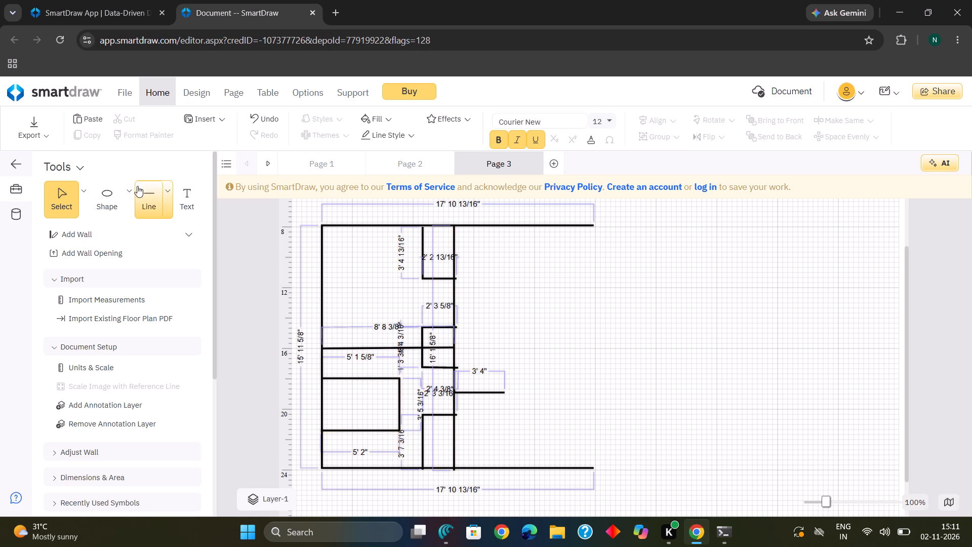
# Draw a vertical line about 5' long from the free end of the 3' 4" line down to the lower outer line.
pyautogui.click(144, 190)
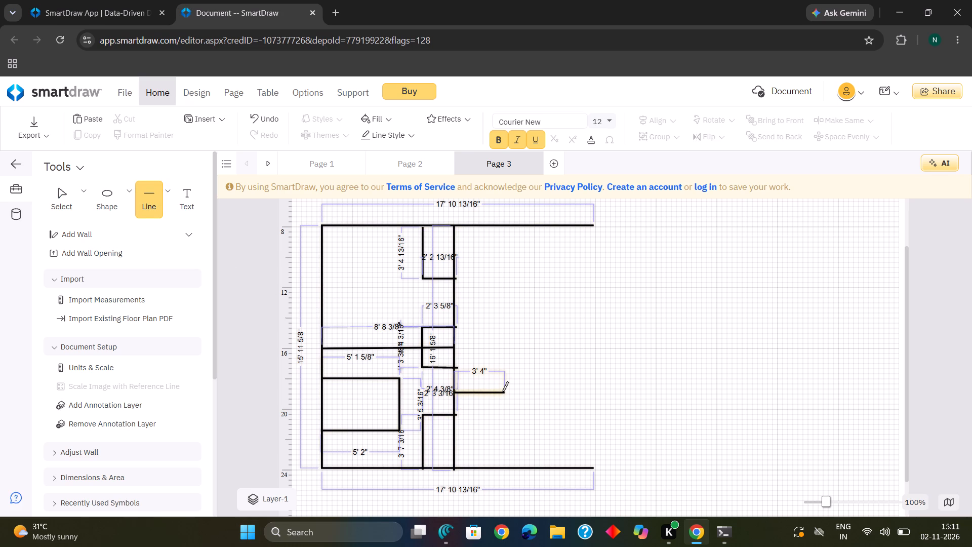
pyautogui.moveTo(503, 393); pyautogui.dragTo(502, 464)
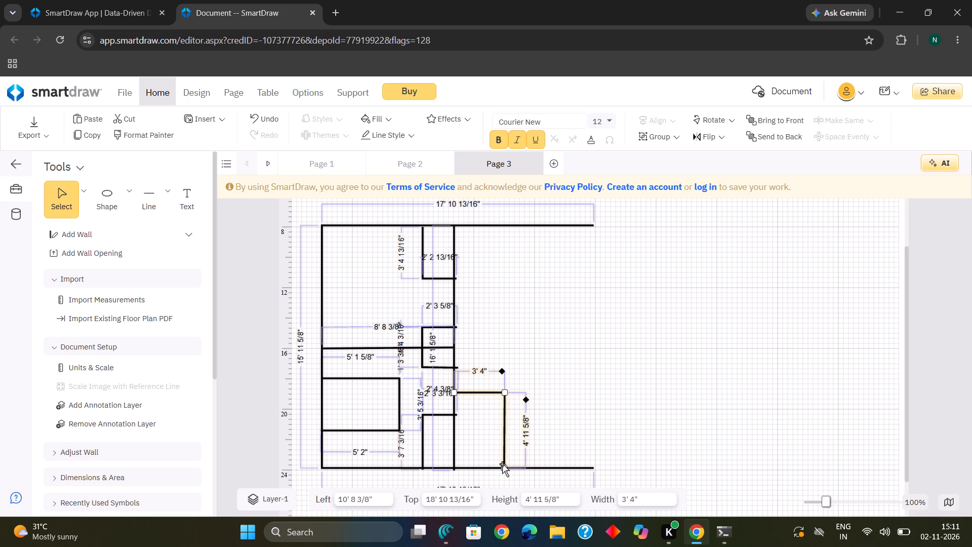
pyautogui.click(470, 418)
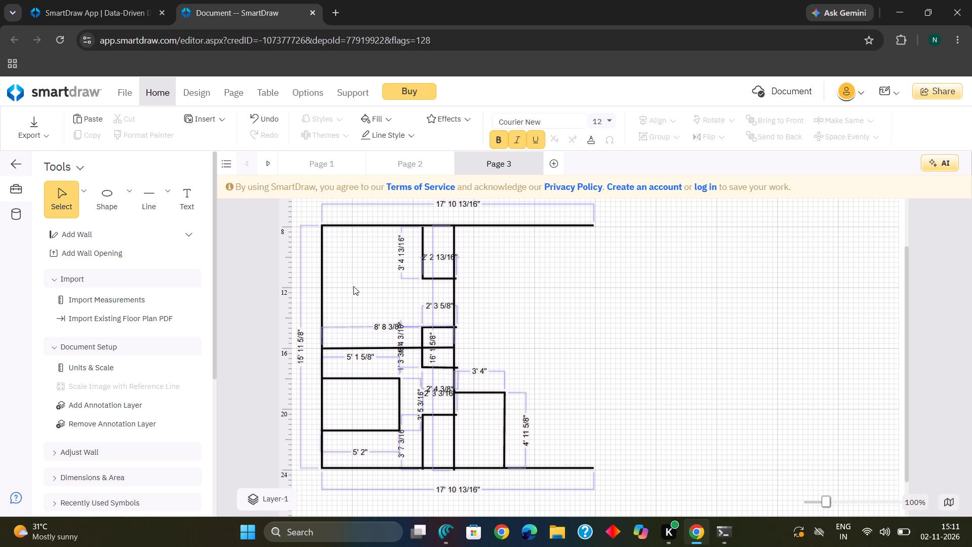
# Draw a horizontal line about 4' 10" long inward from the vertical outer line, just below the upper outer line.
pyautogui.click(157, 206)
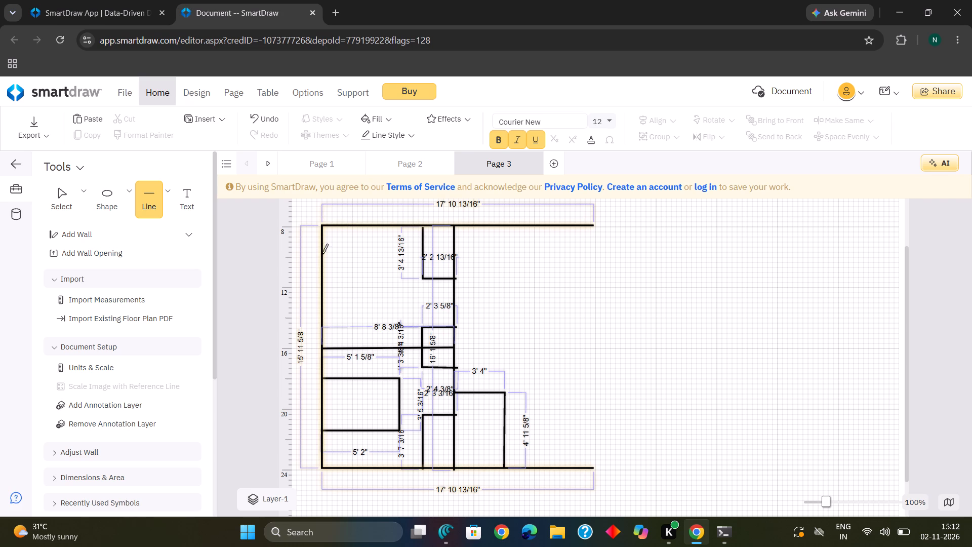
pyautogui.moveTo(322, 254); pyautogui.dragTo(372, 253)
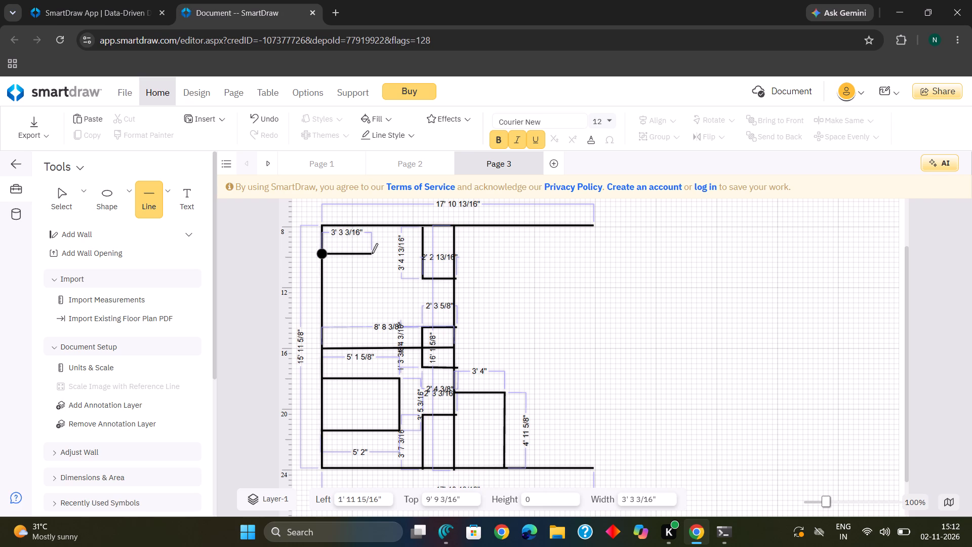
pyautogui.moveTo(372, 253); pyautogui.dragTo(389, 252)
pyautogui.moveTo(389, 252); pyautogui.dragTo(395, 252)
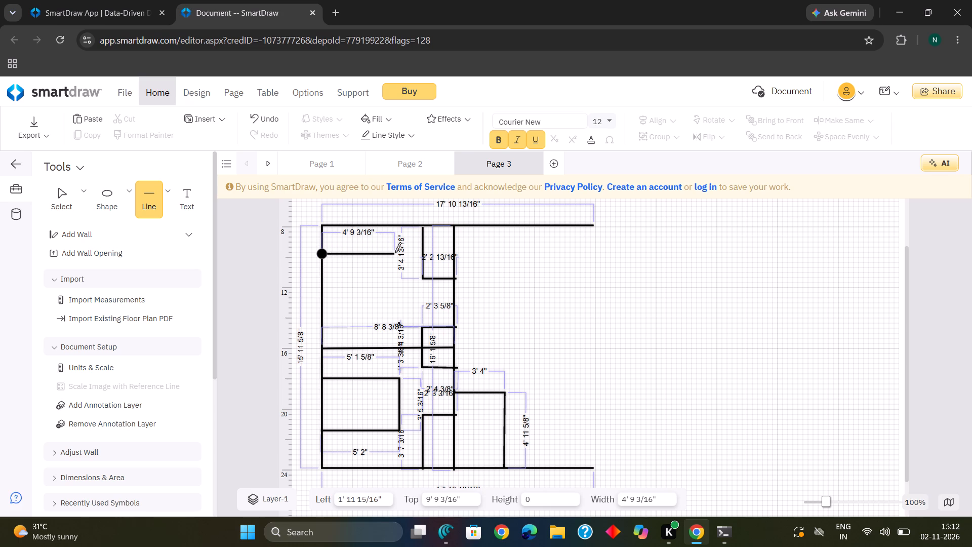
pyautogui.moveTo(395, 252); pyautogui.dragTo(395, 254)
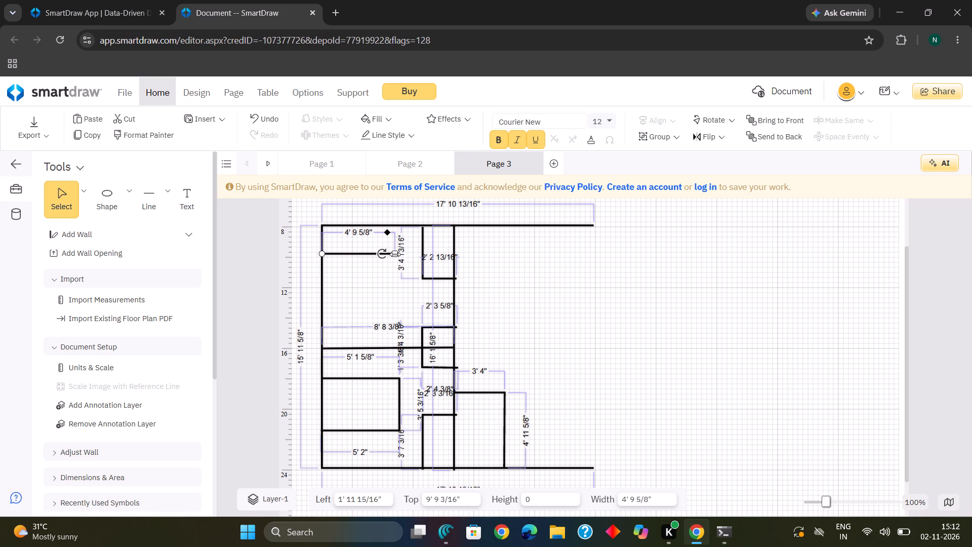
# Draw a vertical line about 3' 4" long downward from the free end of the new upper horizontal line.
pyautogui.click(139, 208)
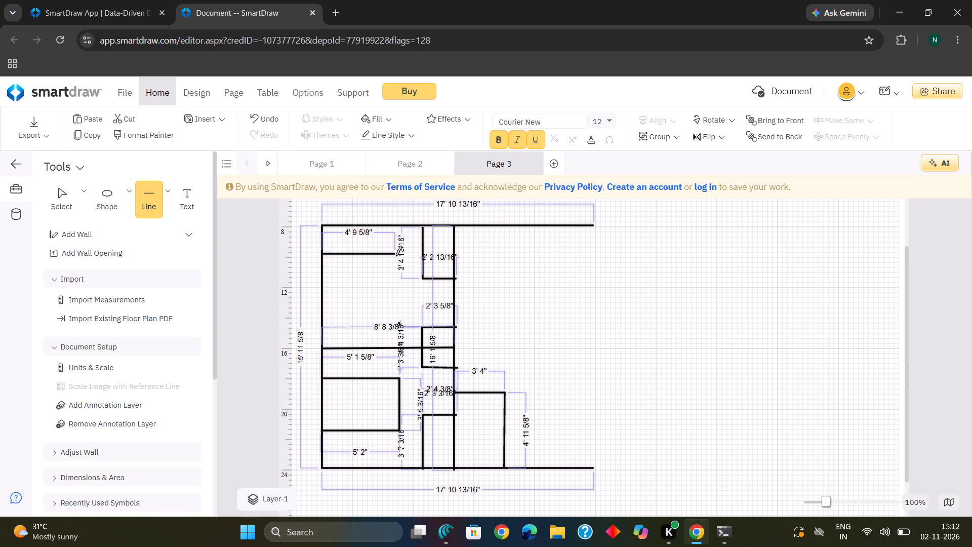
pyautogui.moveTo(394, 253); pyautogui.dragTo(396, 281)
pyautogui.scroll(1, 395, 269)
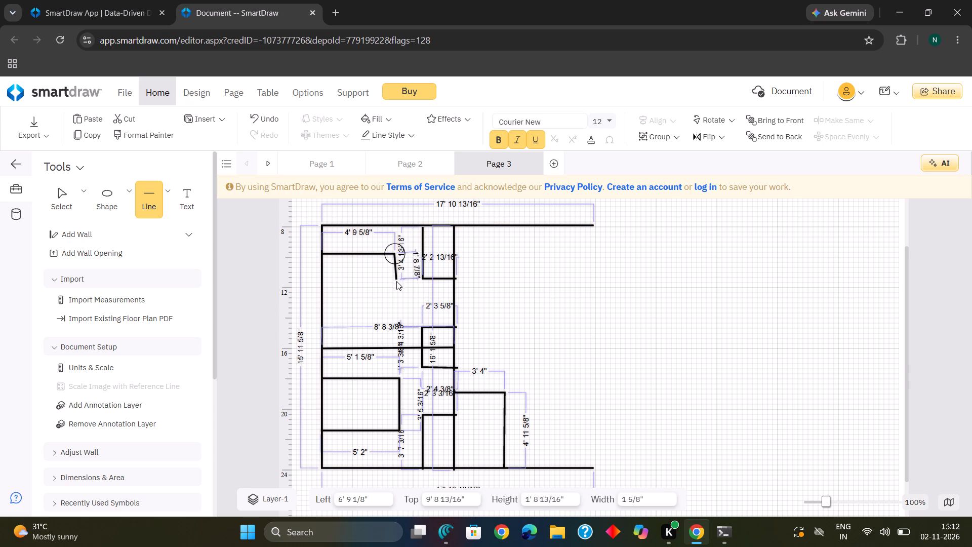
pyautogui.moveTo(396, 281); pyautogui.dragTo(394, 294)
pyautogui.scroll(1, 396, 281)
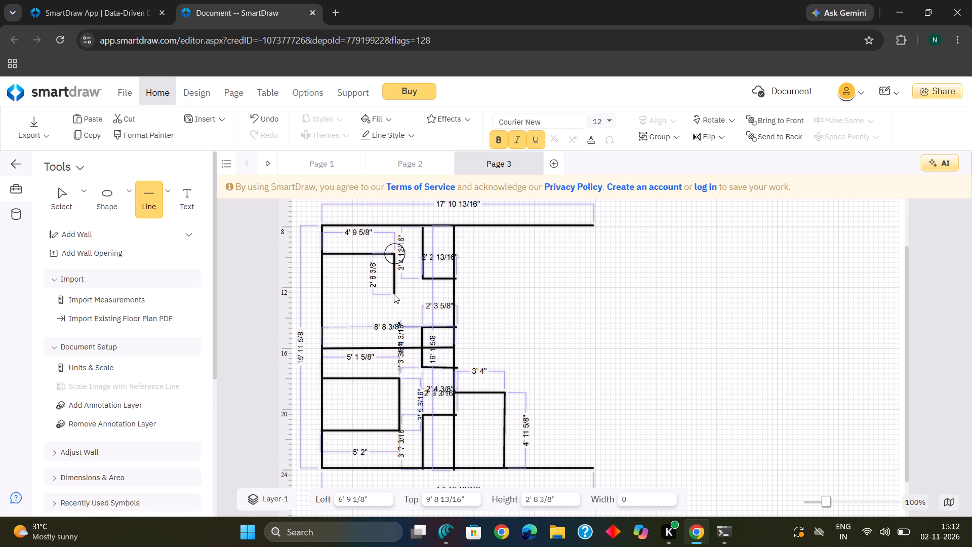
pyautogui.scroll(1, 394, 294)
pyautogui.moveTo(394, 294); pyautogui.dragTo(394, 298)
pyautogui.scroll(1, 394, 298)
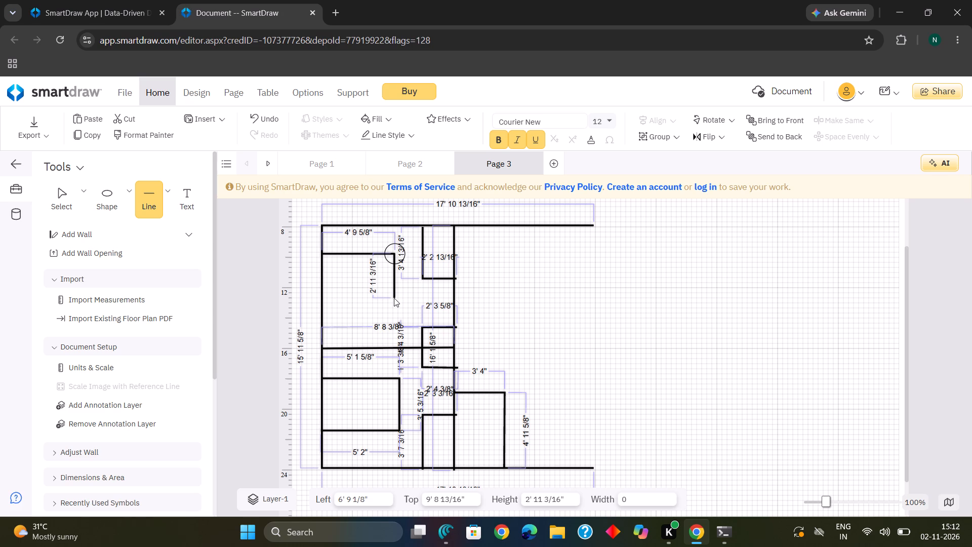
pyautogui.moveTo(394, 298); pyautogui.dragTo(390, 303)
pyautogui.scroll(1, 394, 298)
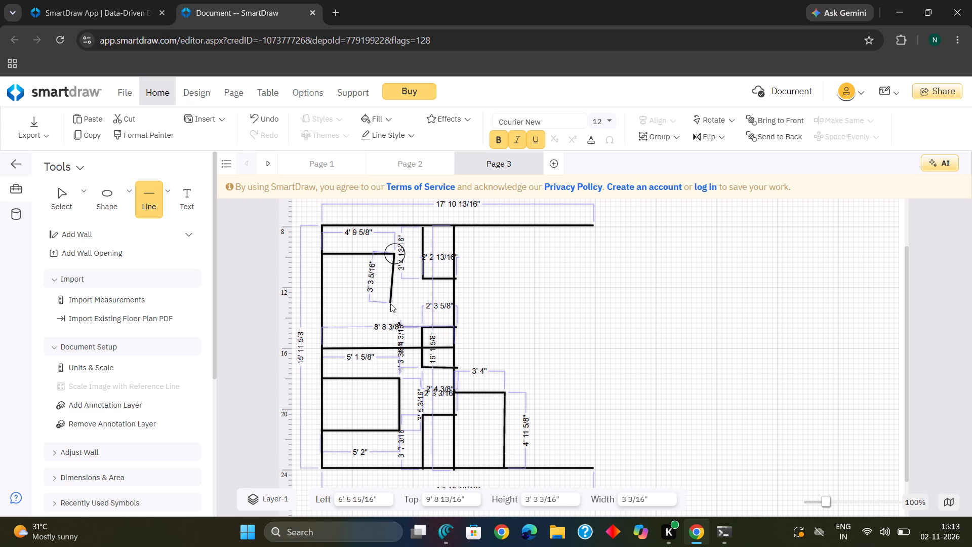
pyautogui.scroll(1, 390, 303)
pyautogui.moveTo(390, 303); pyautogui.dragTo(392, 304)
pyautogui.scroll(1, 391, 304)
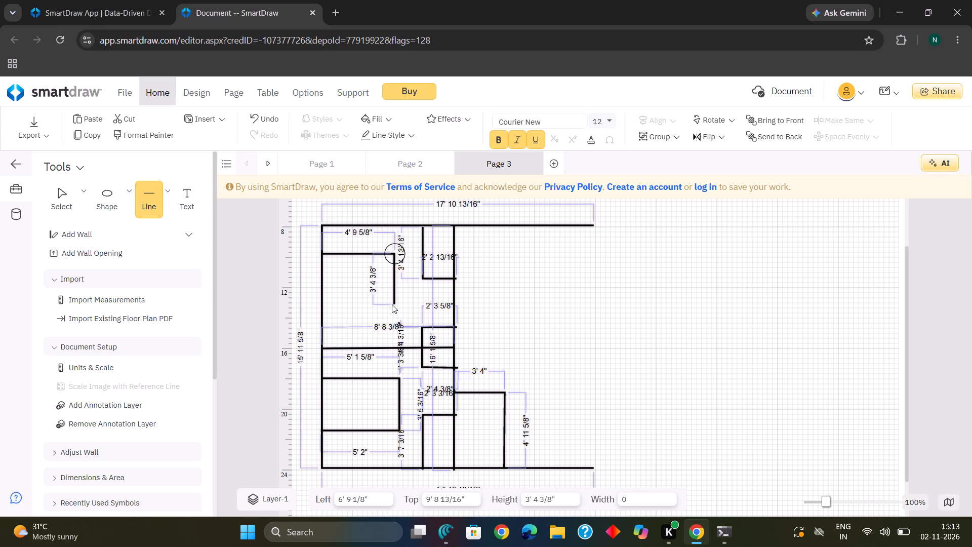
pyautogui.scroll(1, 392, 304)
pyautogui.moveTo(392, 304); pyautogui.dragTo(394, 304)
pyautogui.moveTo(394, 304); pyautogui.dragTo(395, 304)
pyautogui.moveTo(395, 304); pyautogui.dragTo(395, 303)
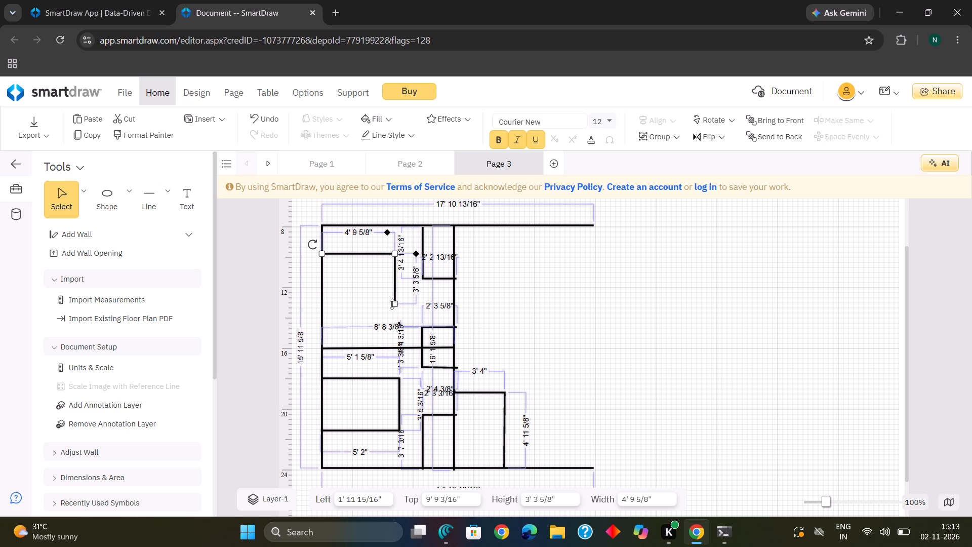
# Close the upper room with a horizontal line about 4' 9" long from the vertical line's lower end to the vertical outer line.
pyautogui.click(150, 183)
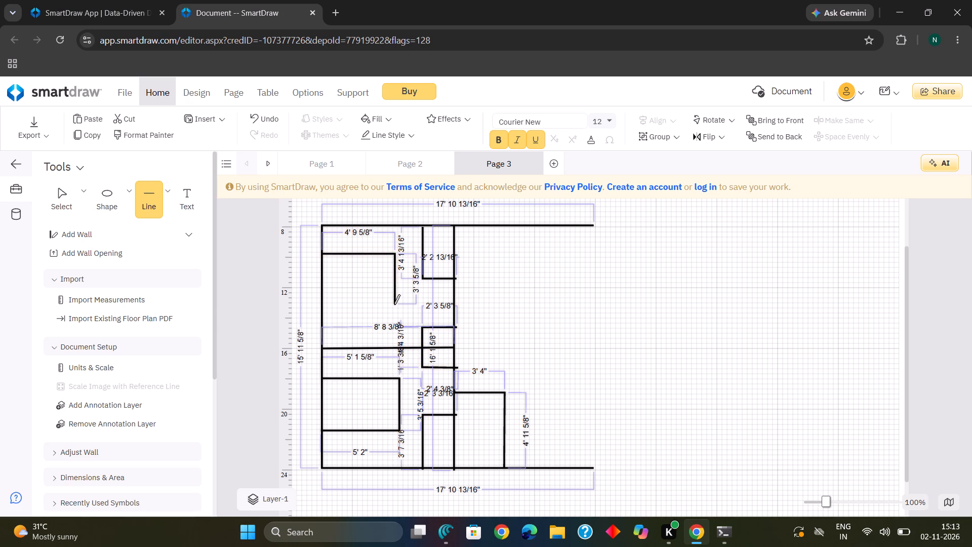
pyautogui.moveTo(394, 304); pyautogui.dragTo(329, 300)
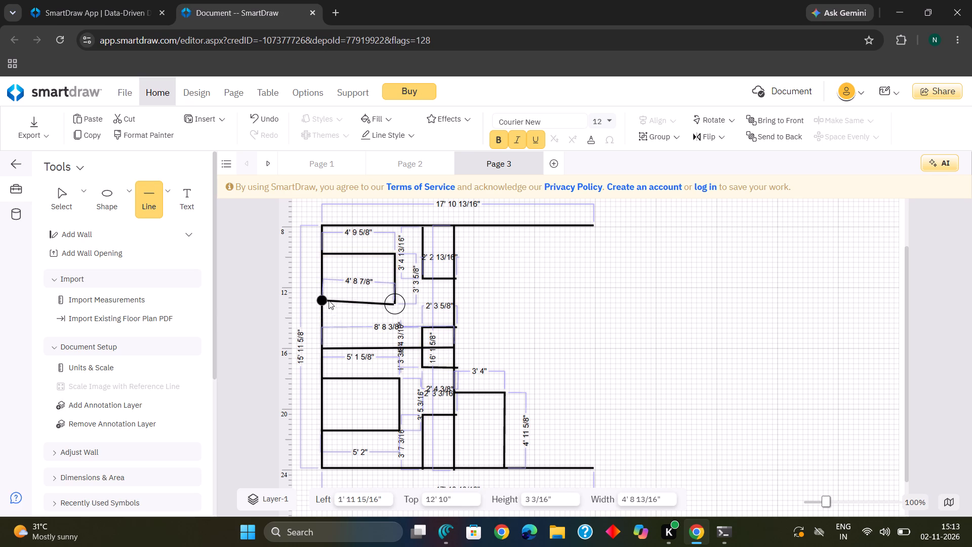
pyautogui.moveTo(329, 300); pyautogui.dragTo(325, 305)
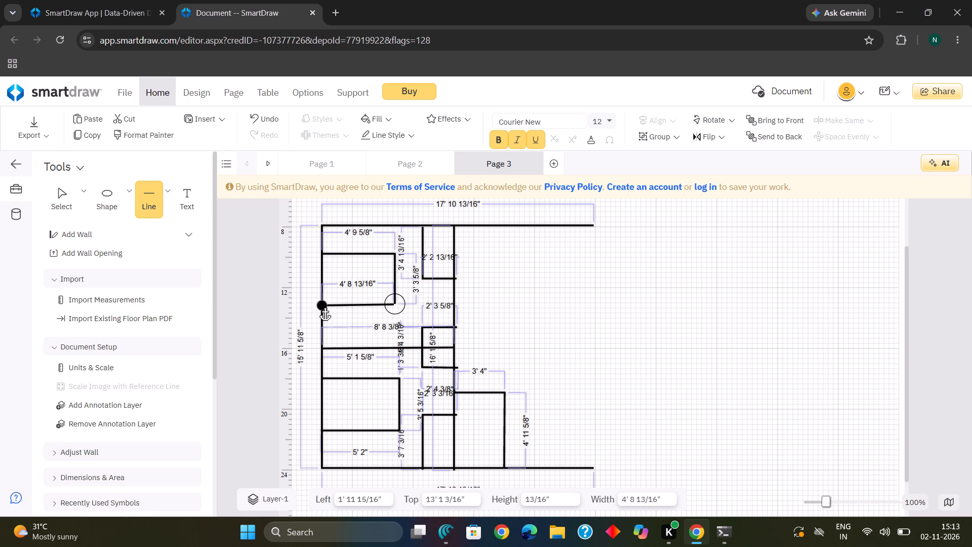
pyautogui.moveTo(325, 305); pyautogui.dragTo(325, 305)
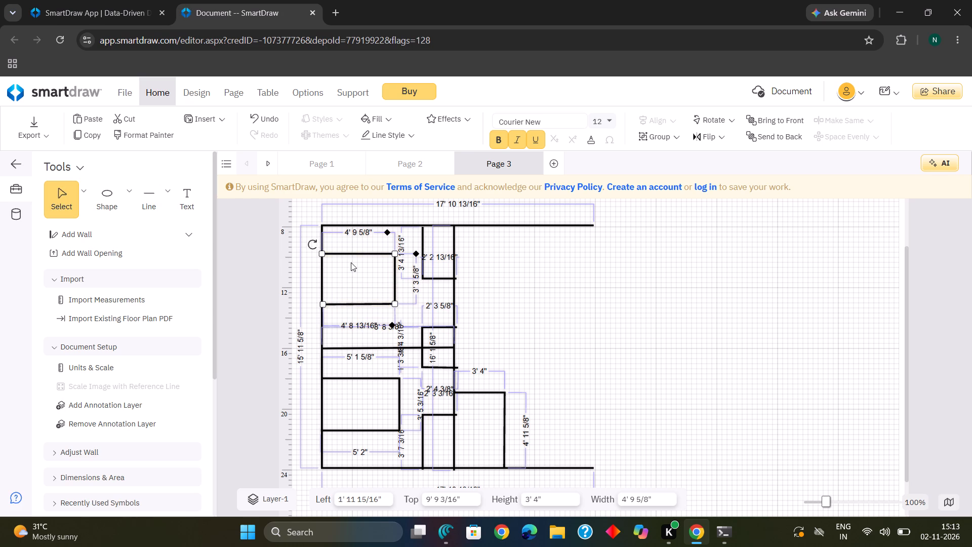
pyautogui.click(352, 263)
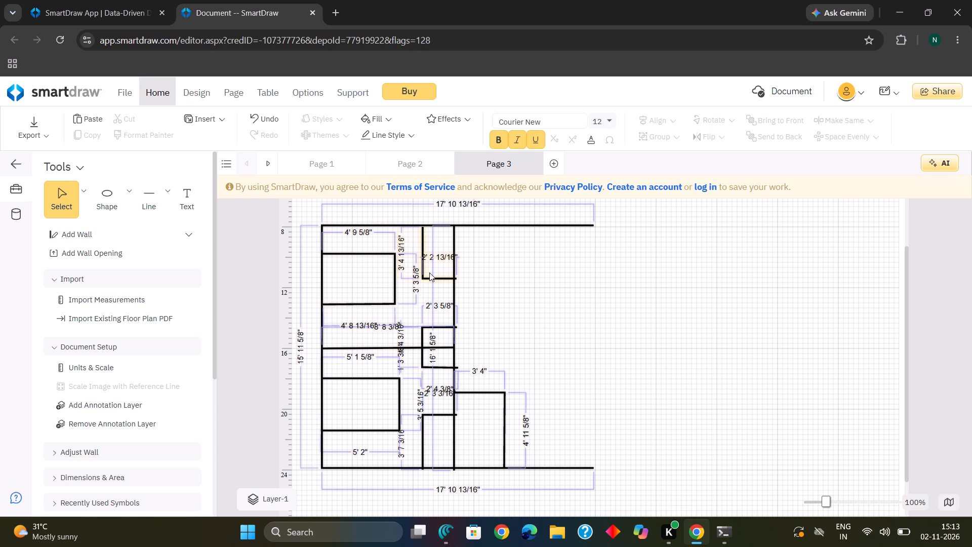
# Draw a slanted line about 2' 6" long from the upper room's lower wall up into the room.
pyautogui.click(148, 191)
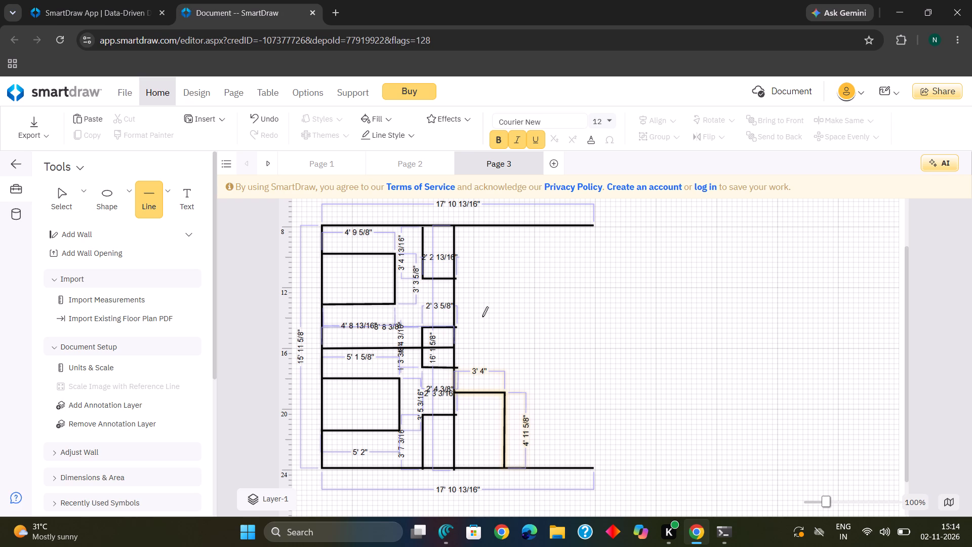
pyautogui.click(348, 304)
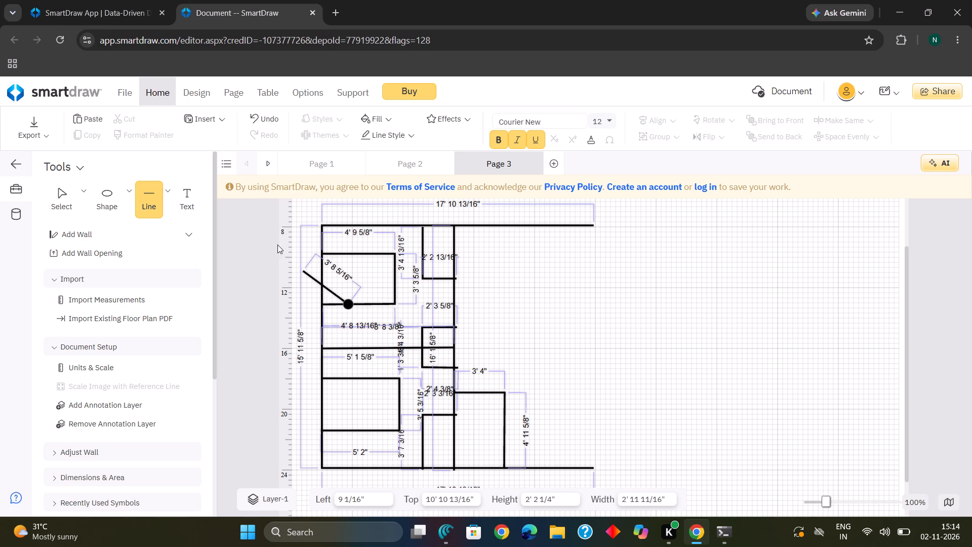
pyautogui.click(255, 233)
pyautogui.press('BackSpace')
pyautogui.press('BackSpace')
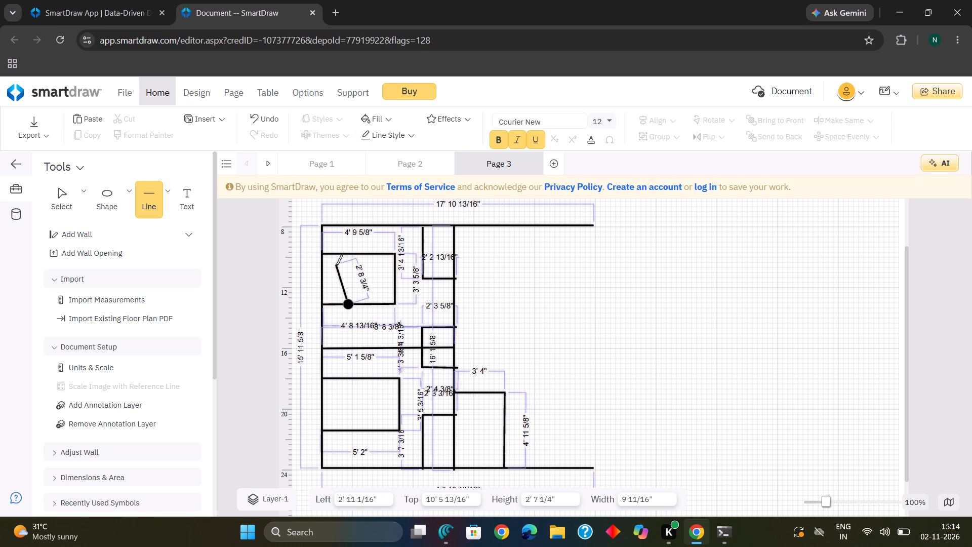
pyautogui.click(337, 267)
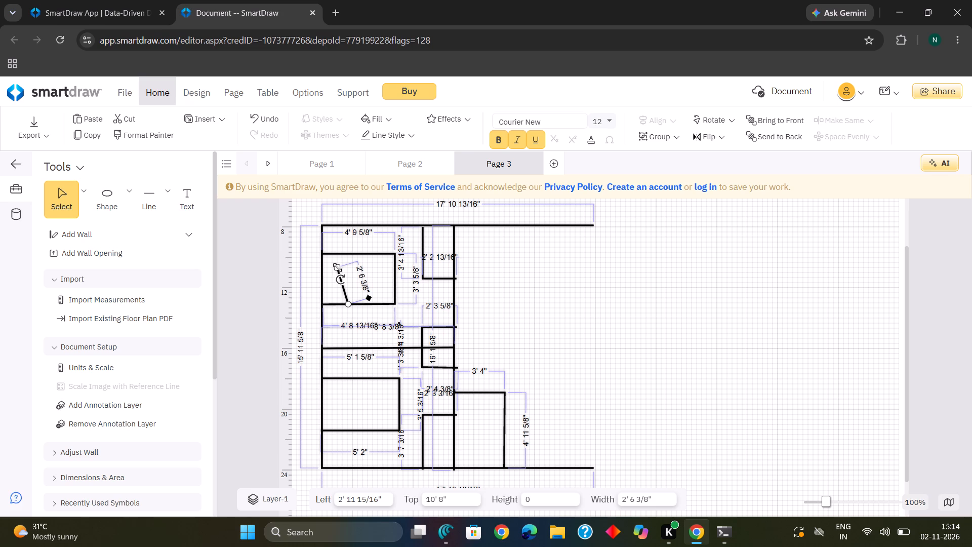
# Delete the slanted line inside the upper room.
pyautogui.press('BackSpace')
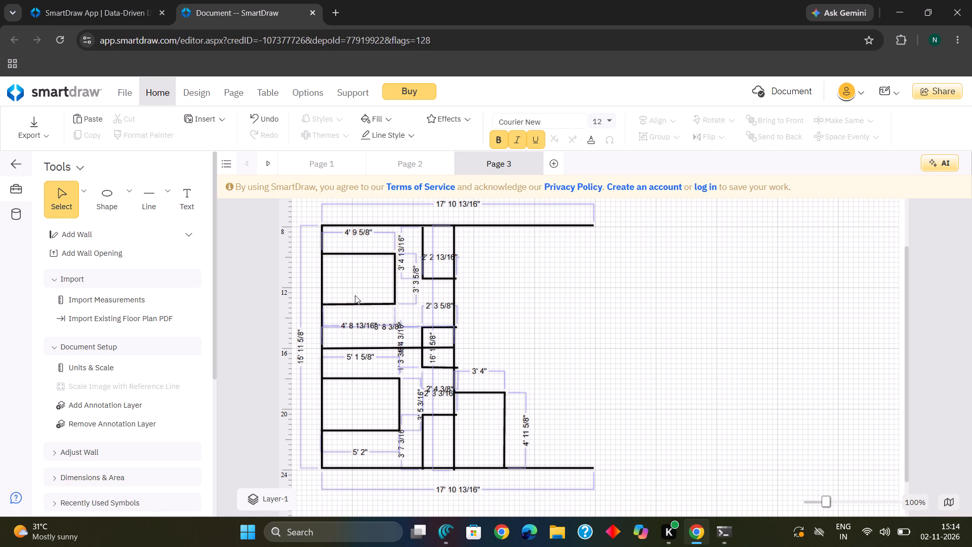
# Shift the upper room's outline slightly downward along the vertical outer line, placing its top at 9' 11 5/8".
pyautogui.click(359, 301)
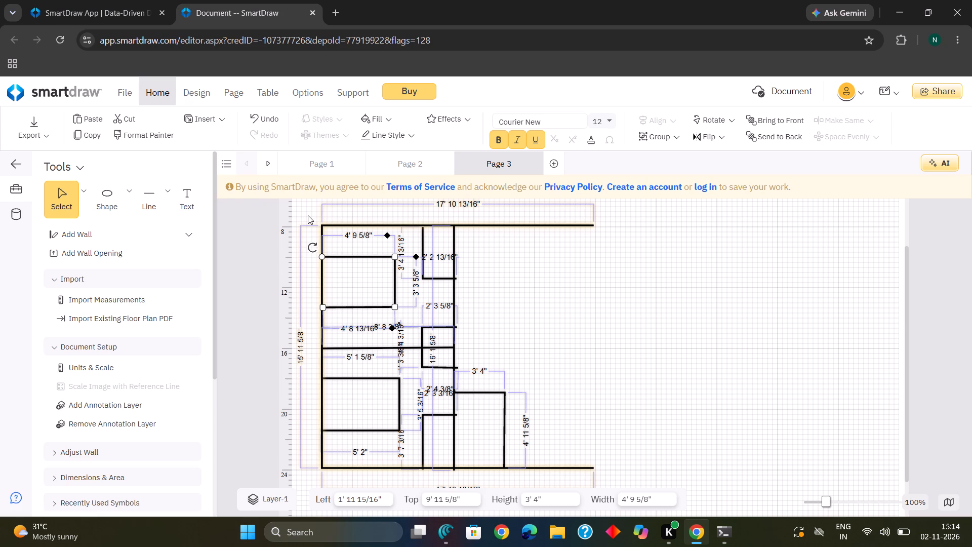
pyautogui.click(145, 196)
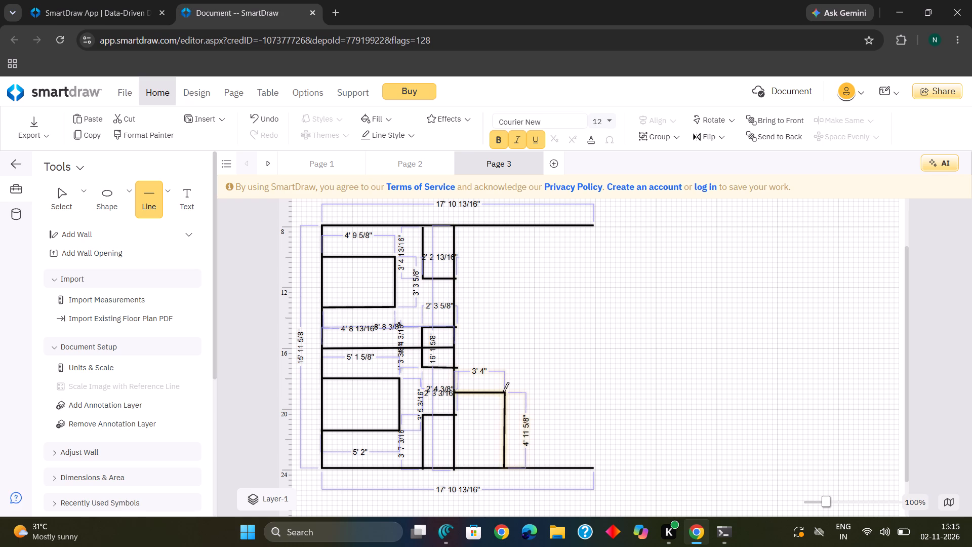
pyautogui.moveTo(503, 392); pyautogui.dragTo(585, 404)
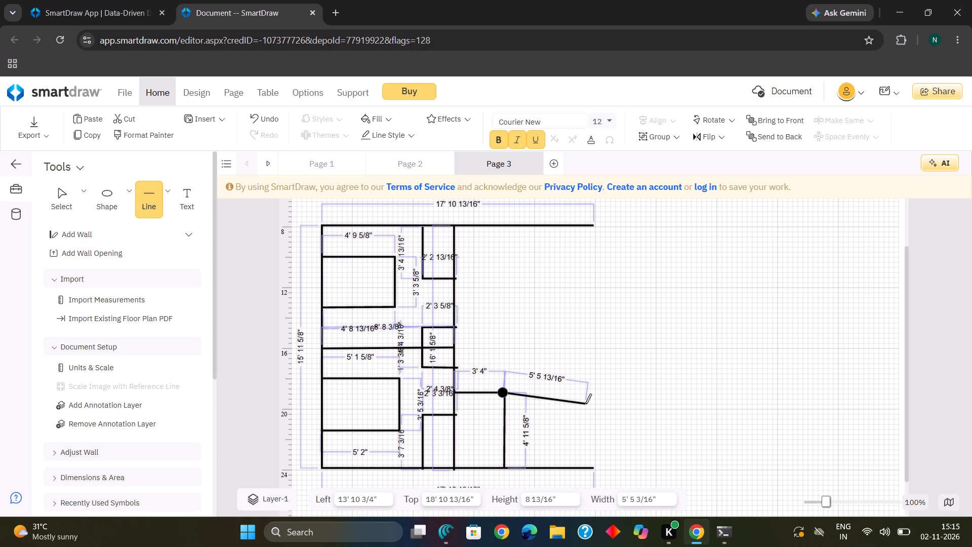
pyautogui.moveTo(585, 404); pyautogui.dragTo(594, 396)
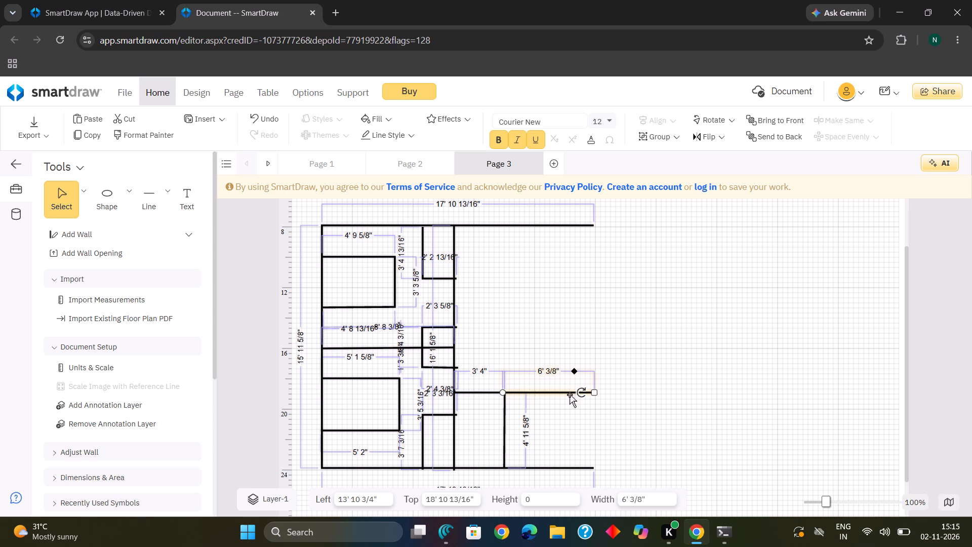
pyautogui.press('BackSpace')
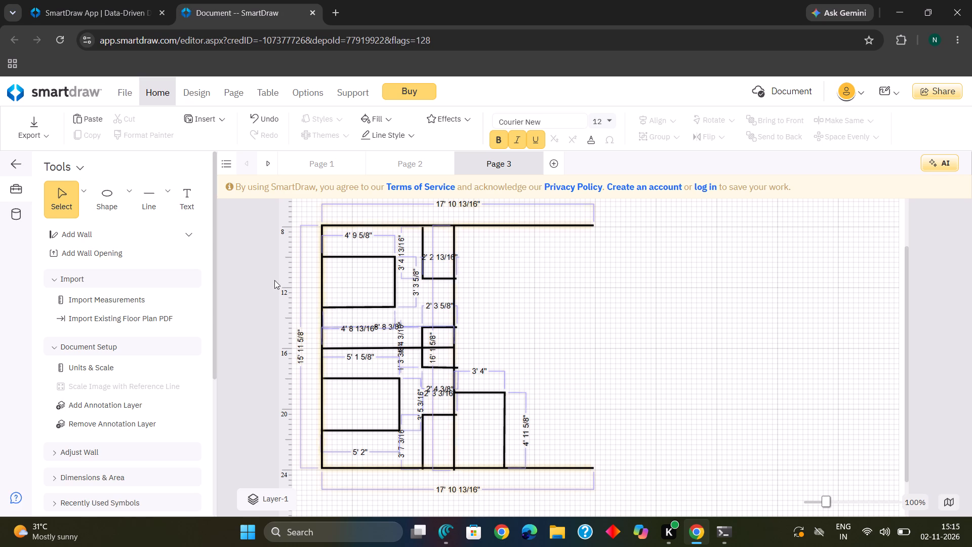
# Draw a horizontal line about 4' 8" long level with the 3' 4" wall, leaving a gap after its corner and reaching the outer lines' open ends.
pyautogui.click(150, 204)
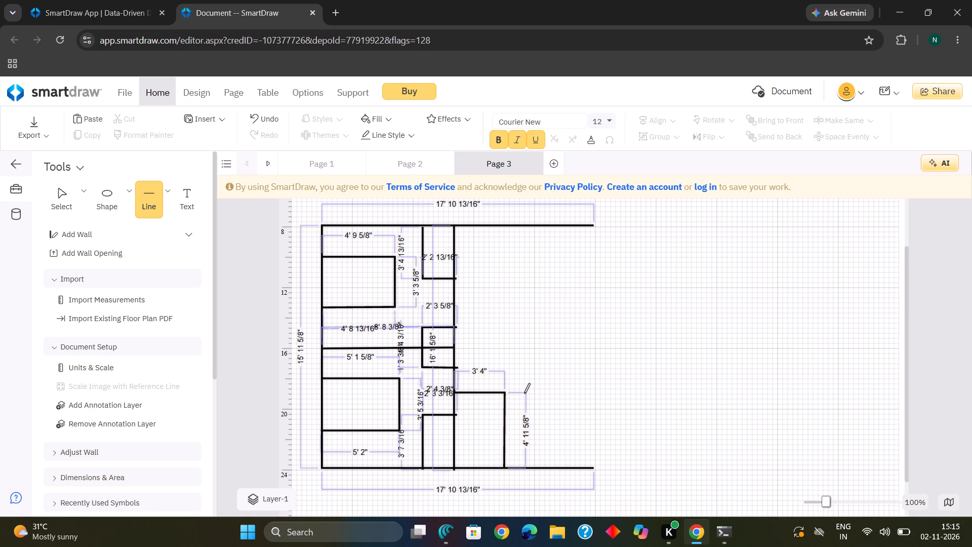
pyautogui.moveTo(525, 393); pyautogui.dragTo(586, 394)
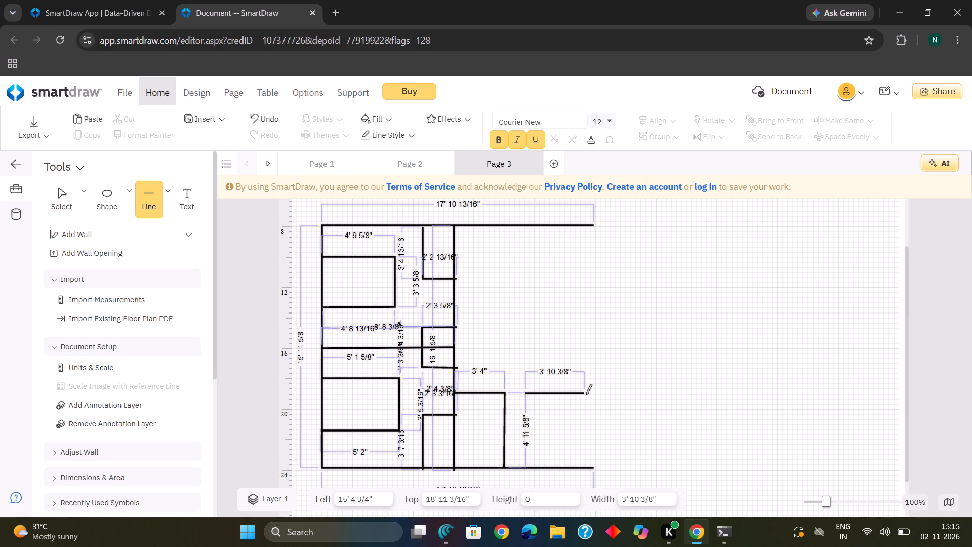
pyautogui.moveTo(586, 394); pyautogui.dragTo(596, 393)
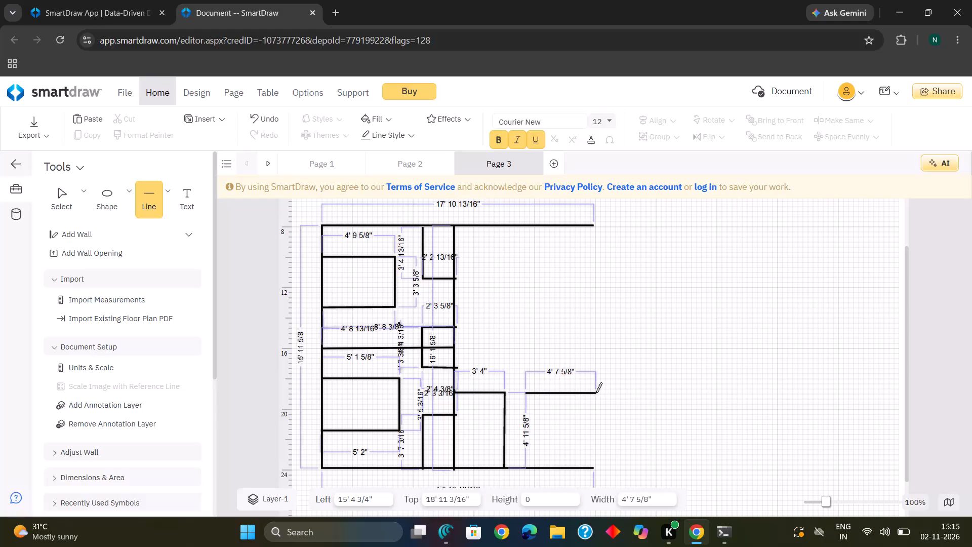
pyautogui.moveTo(596, 393); pyautogui.dragTo(596, 394)
pyautogui.click(596, 394)
pyautogui.click(578, 423)
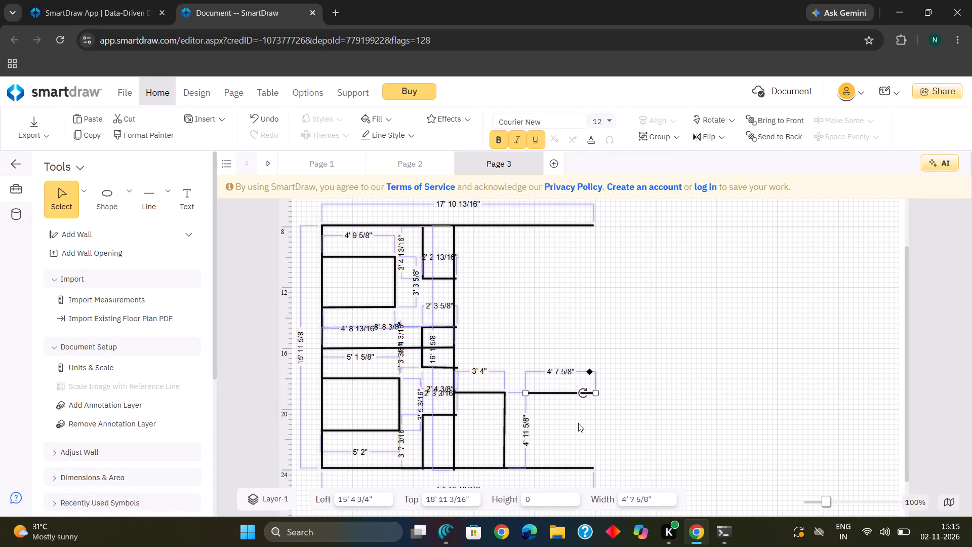
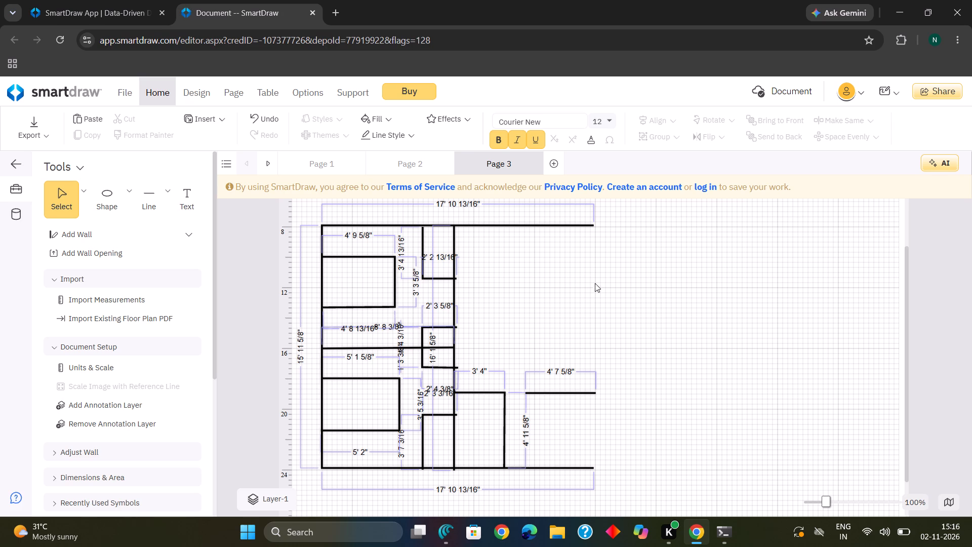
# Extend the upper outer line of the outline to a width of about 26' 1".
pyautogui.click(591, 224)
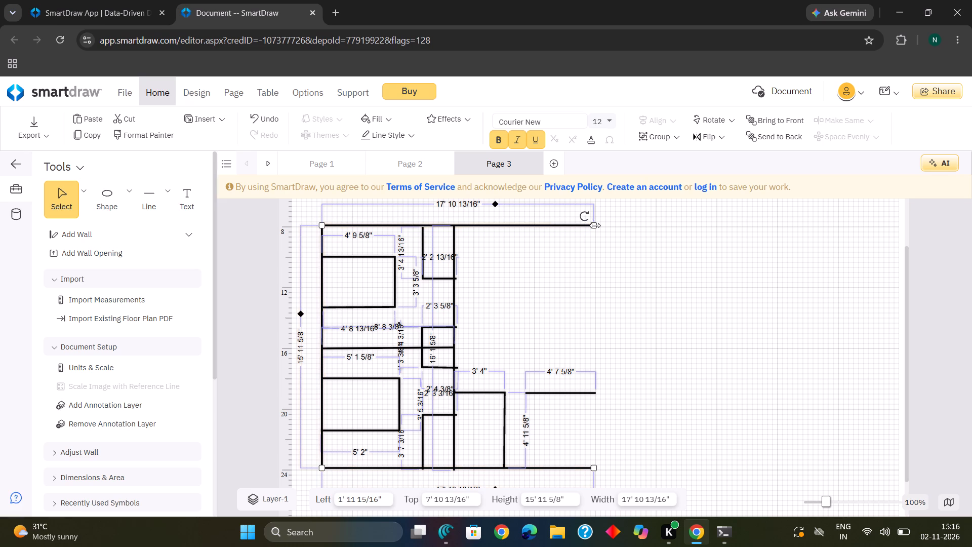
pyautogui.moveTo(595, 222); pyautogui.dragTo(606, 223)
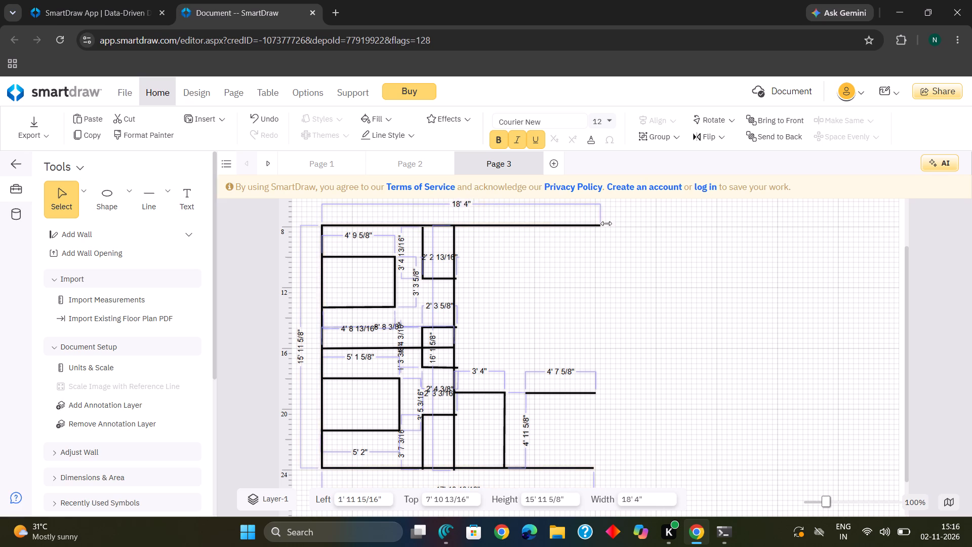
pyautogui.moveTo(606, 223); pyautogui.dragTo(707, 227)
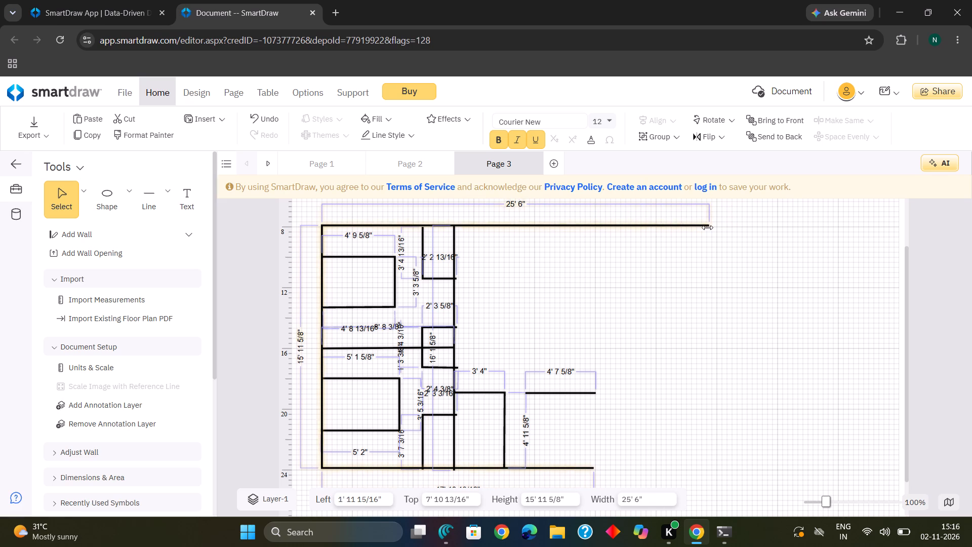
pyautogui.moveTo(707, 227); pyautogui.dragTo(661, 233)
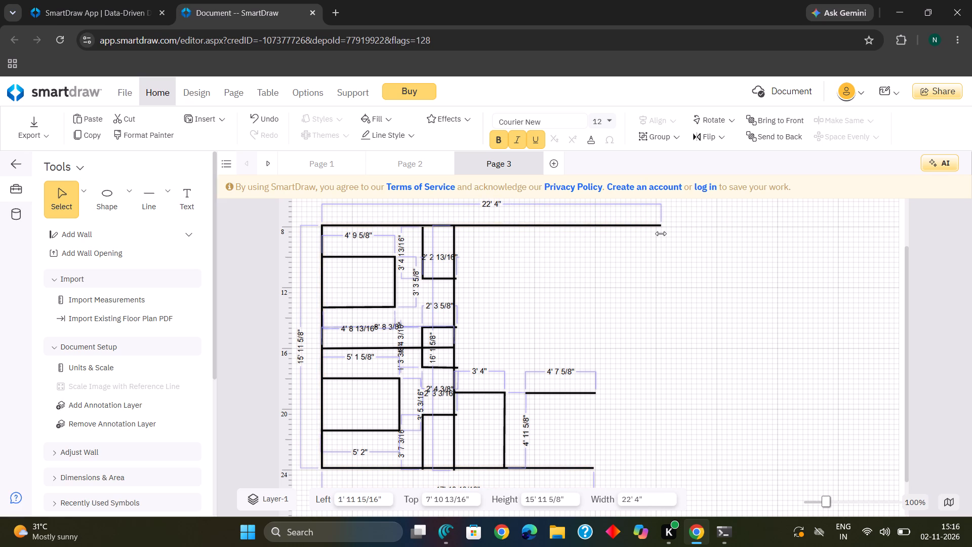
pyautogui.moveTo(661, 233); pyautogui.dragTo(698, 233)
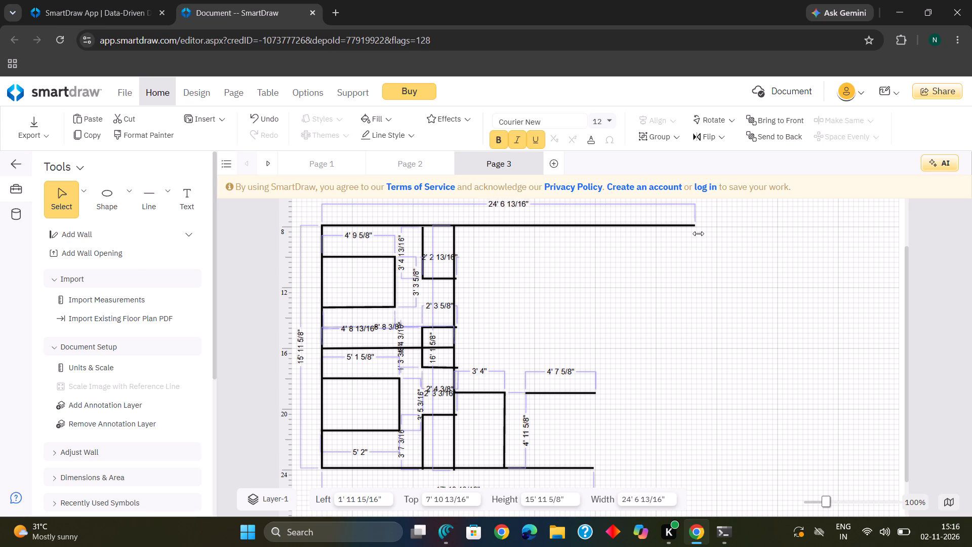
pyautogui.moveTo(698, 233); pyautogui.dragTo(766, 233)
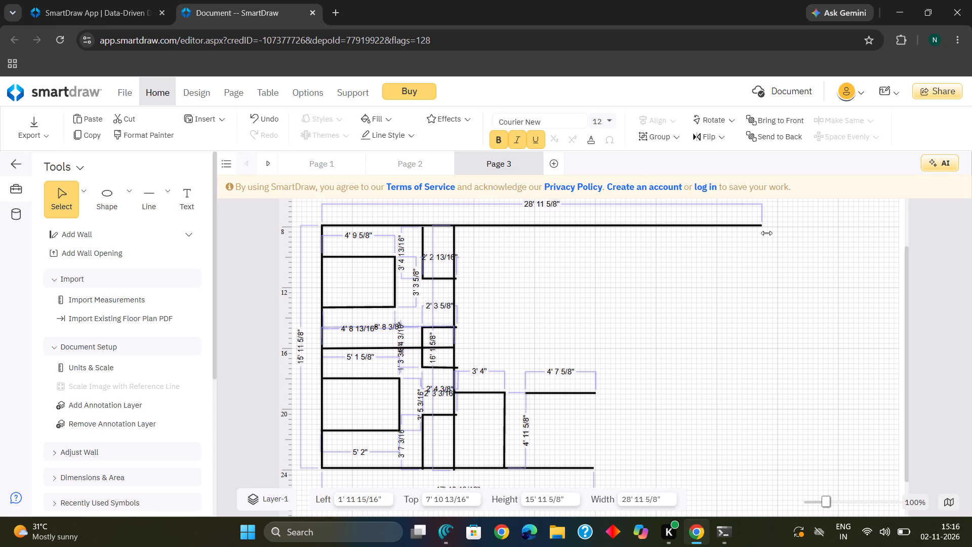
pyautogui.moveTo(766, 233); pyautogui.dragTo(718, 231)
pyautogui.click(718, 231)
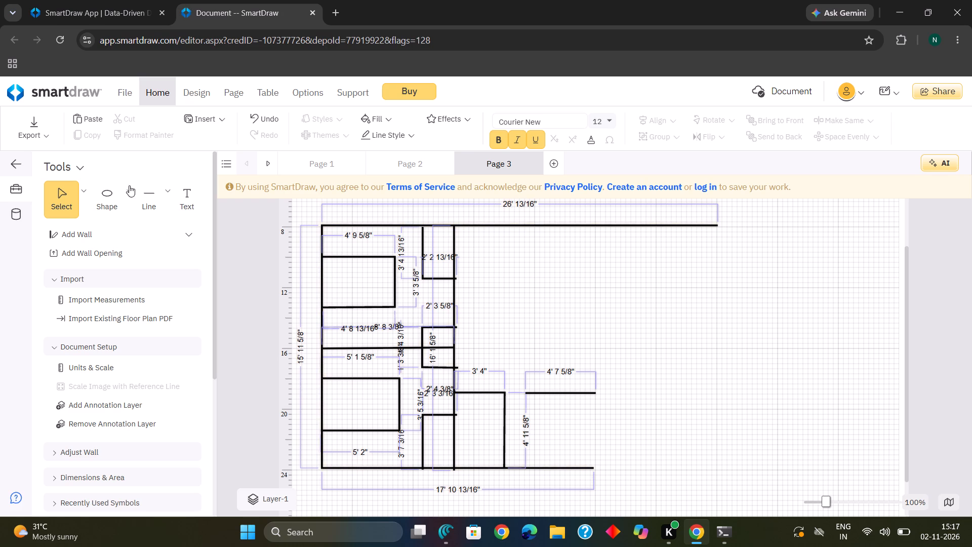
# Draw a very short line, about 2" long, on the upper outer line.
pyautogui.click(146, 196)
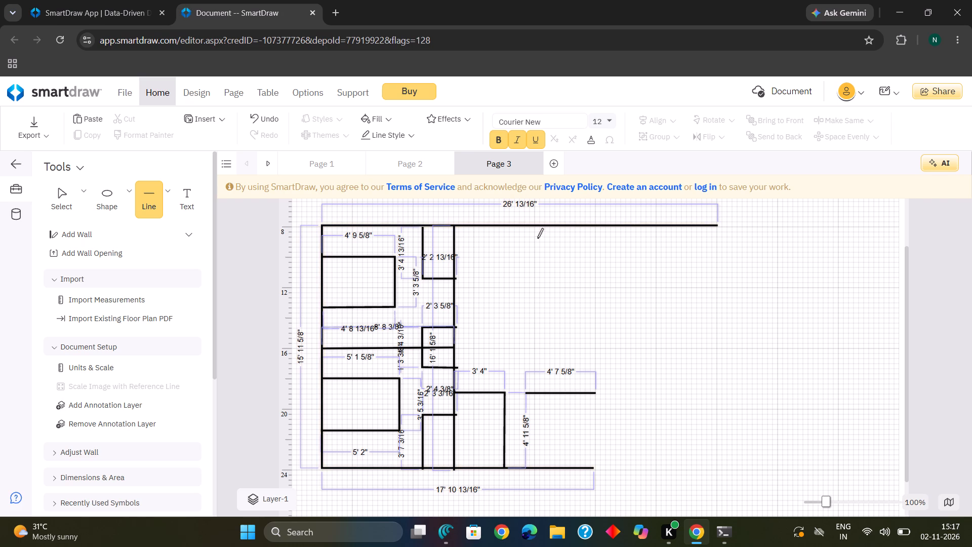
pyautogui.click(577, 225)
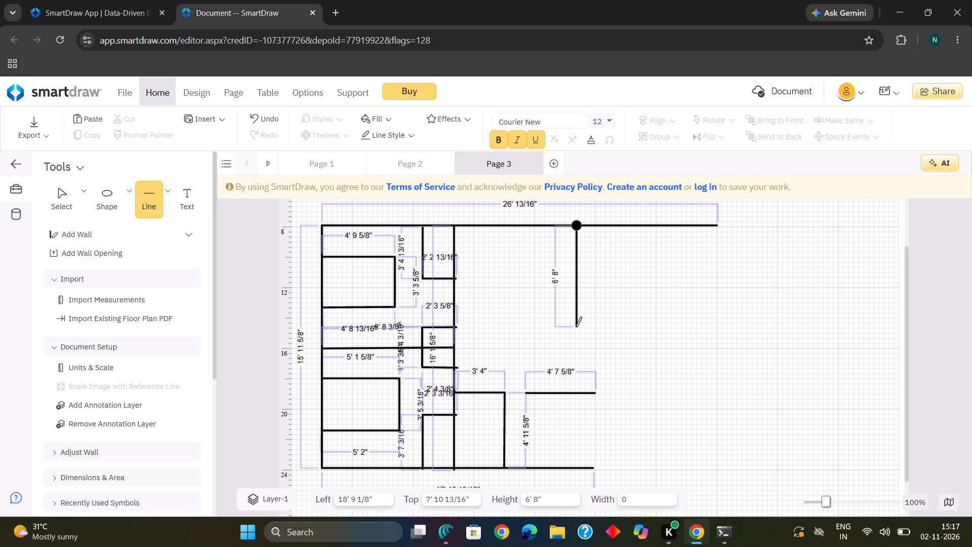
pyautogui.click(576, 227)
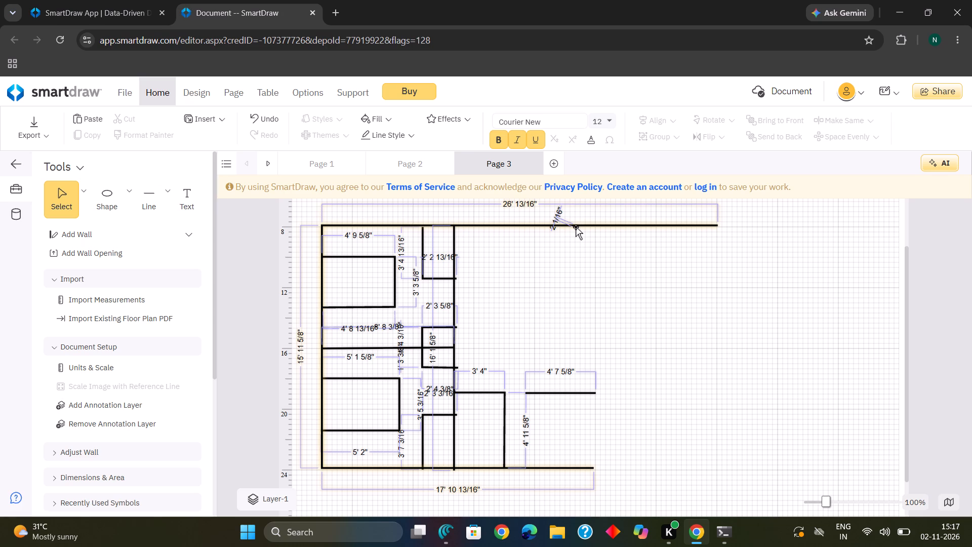
# Delete the outer outline together with the interior lines attached to it.
pyautogui.press('BackSpace')
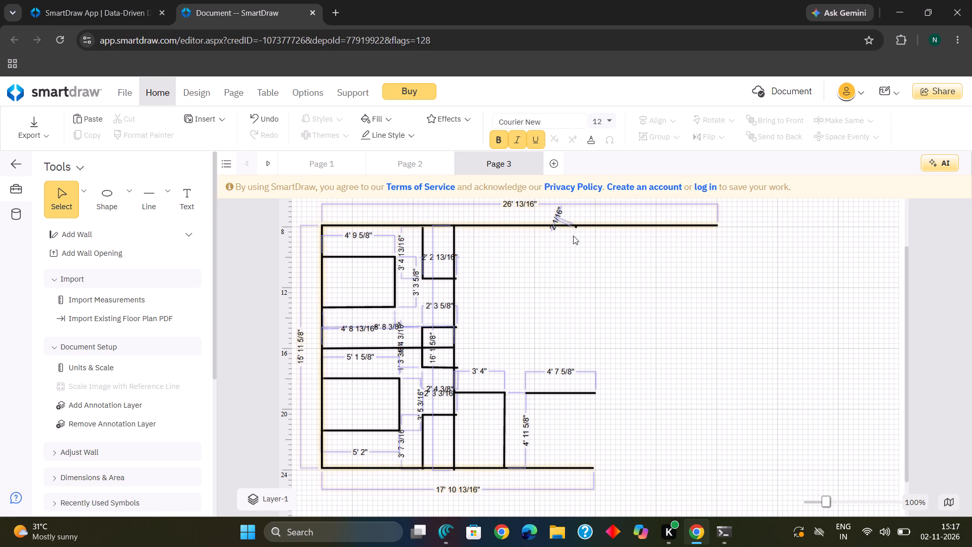
pyautogui.click(576, 226)
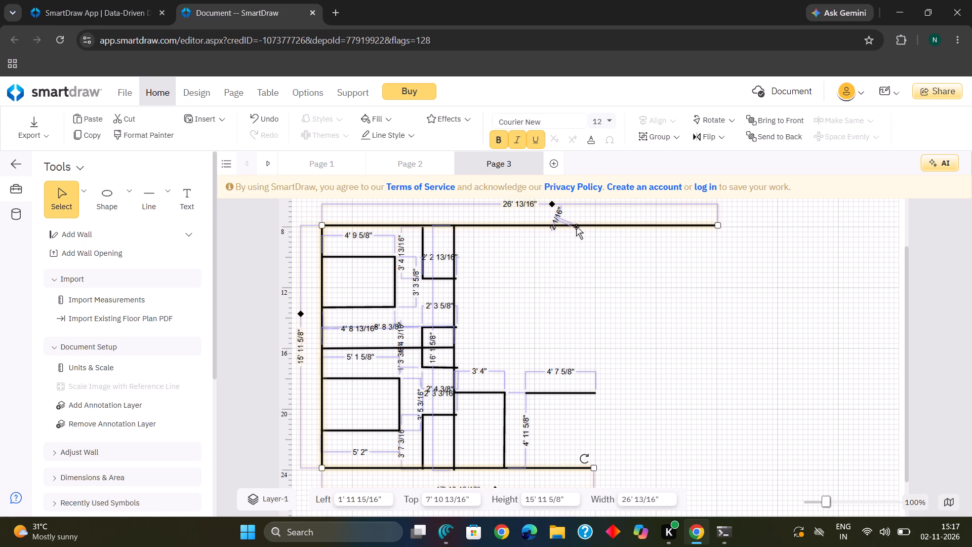
pyautogui.press('BackSpace')
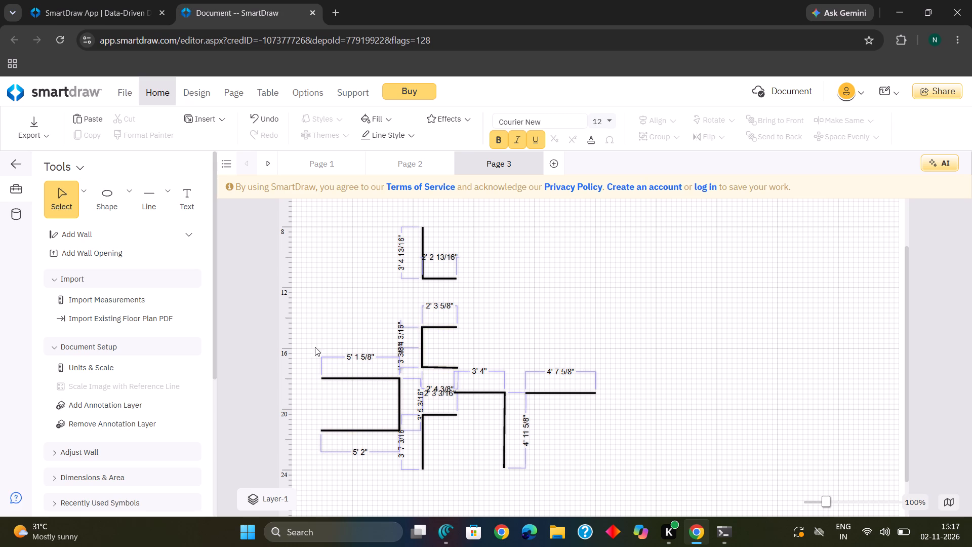
# Draw a vertical outer line about 16' 1 5/8" long, running up past the open ends of the lower room's walls.
pyautogui.click(140, 192)
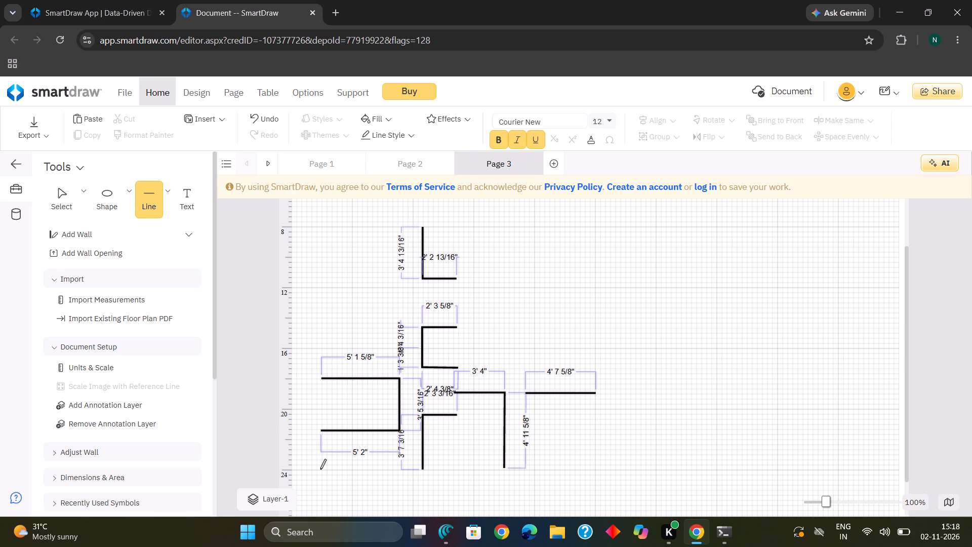
pyautogui.moveTo(321, 471); pyautogui.dragTo(319, 409)
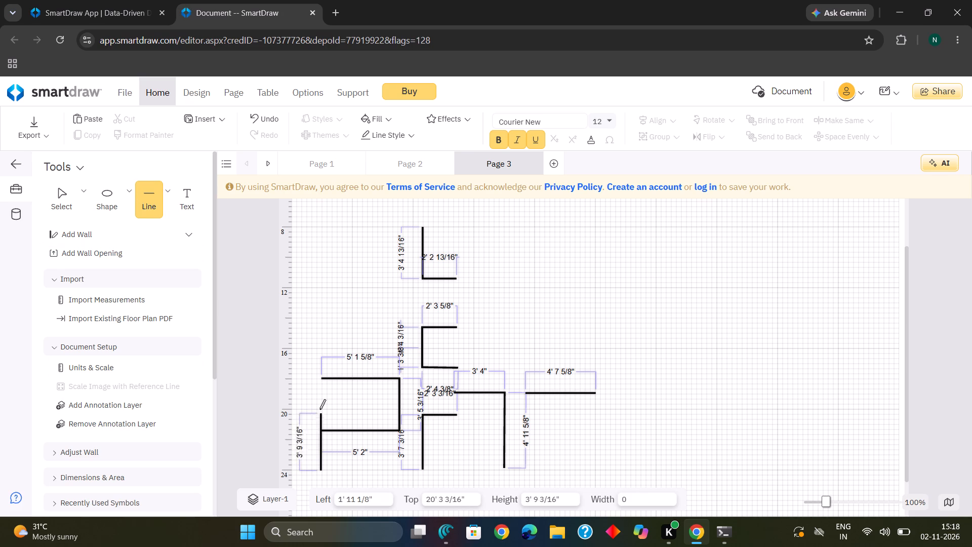
pyautogui.moveTo(319, 409); pyautogui.dragTo(333, 275)
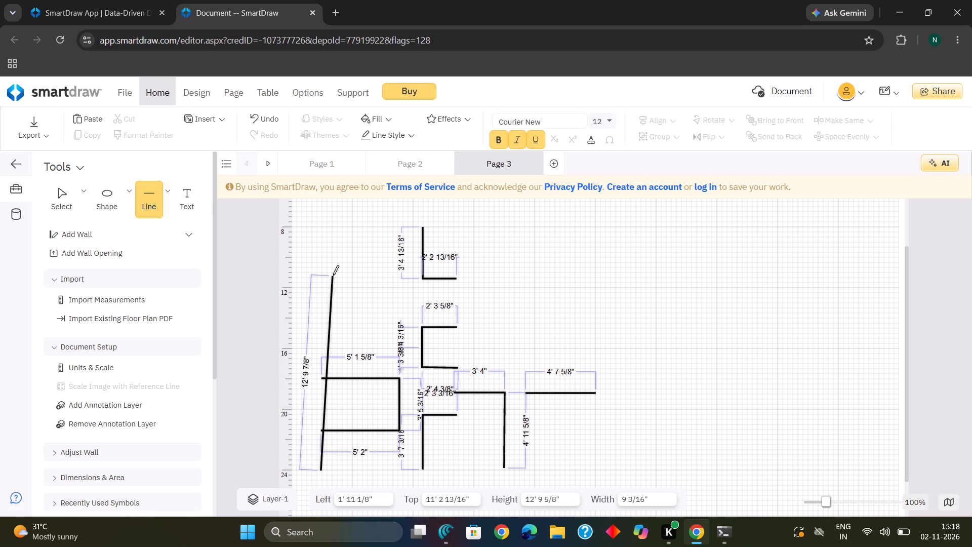
pyautogui.moveTo(333, 275); pyautogui.dragTo(314, 252)
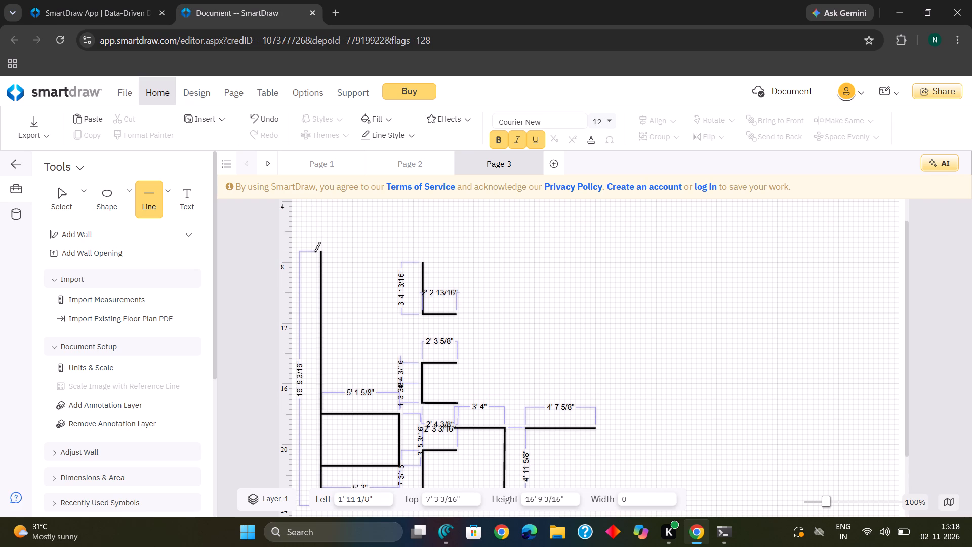
pyautogui.moveTo(314, 252); pyautogui.dragTo(318, 261)
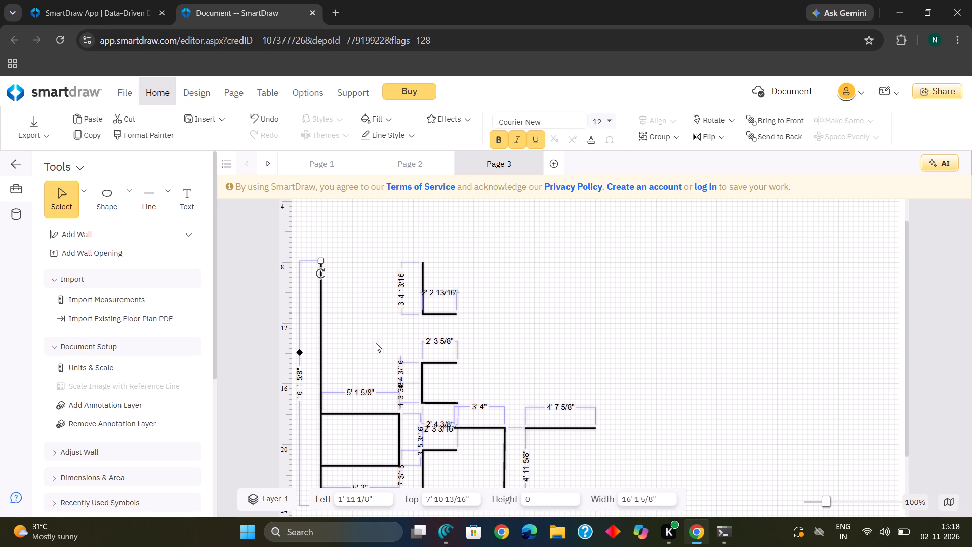
# Draw a horizontal outer line about 18' long from the lower end of the 16' 1 5/8" vertical line.
pyautogui.scroll(-1, 367, 311)
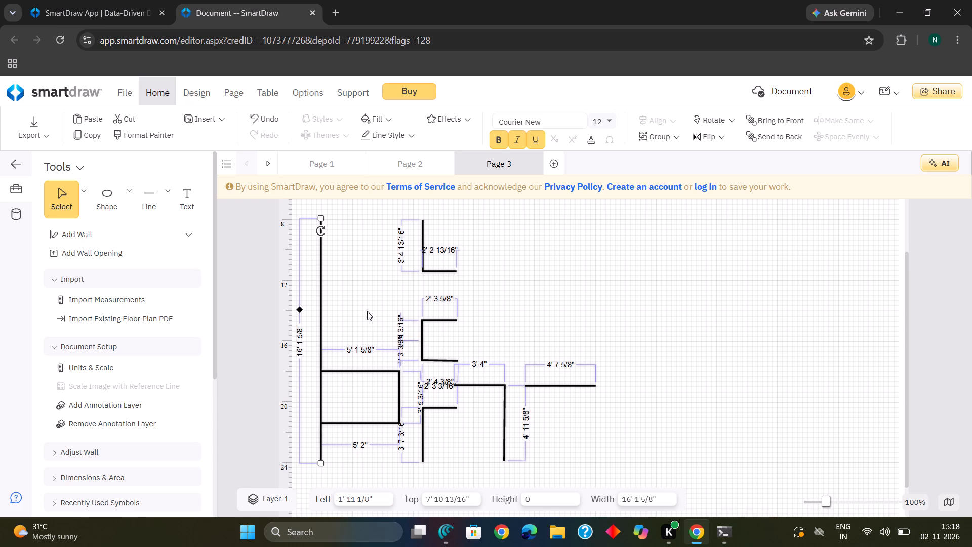
pyautogui.click(150, 203)
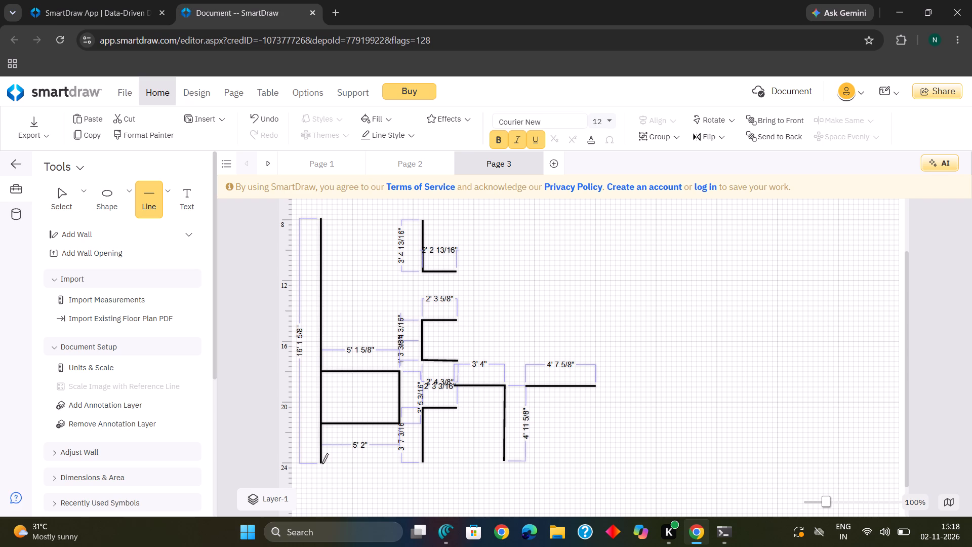
pyautogui.moveTo(320, 463); pyautogui.dragTo(392, 465)
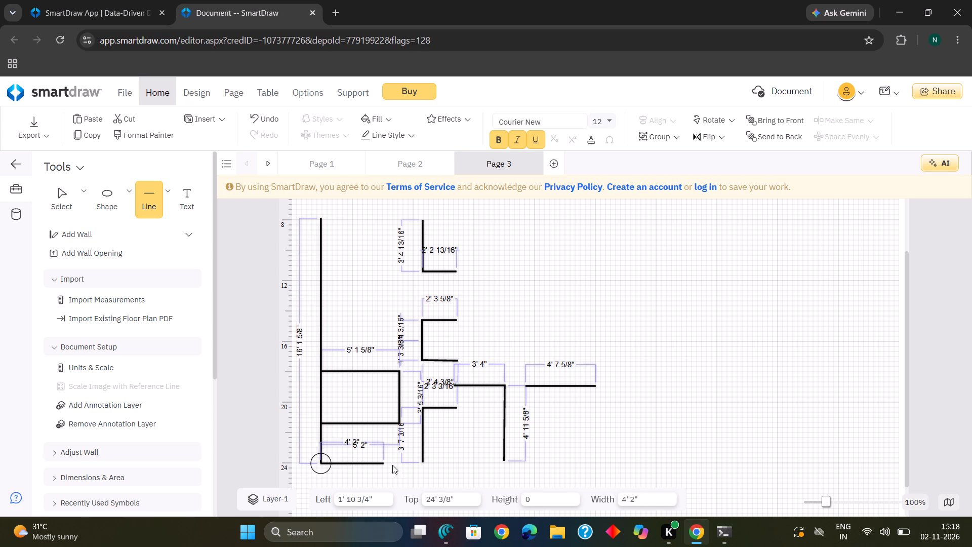
pyautogui.moveTo(392, 465); pyautogui.dragTo(530, 465)
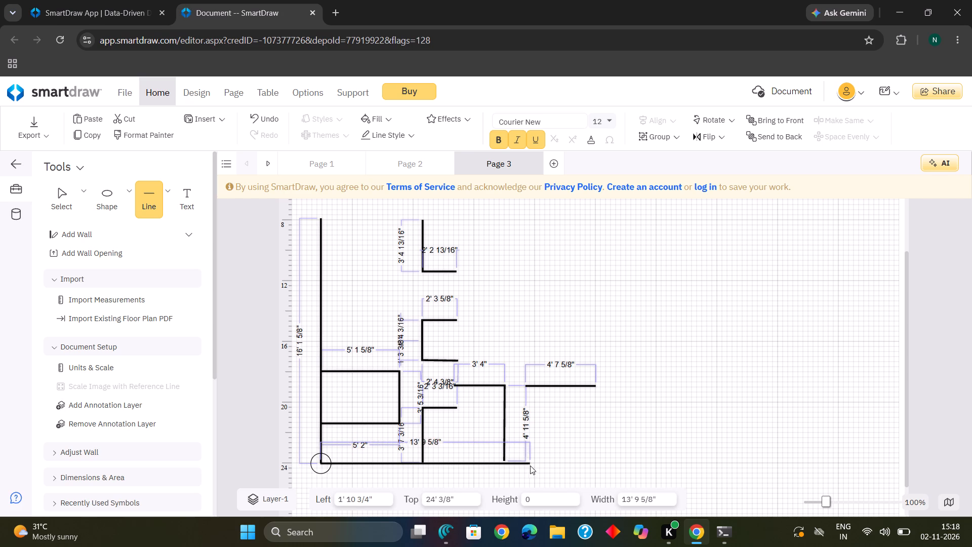
pyautogui.moveTo(530, 465); pyautogui.dragTo(638, 469)
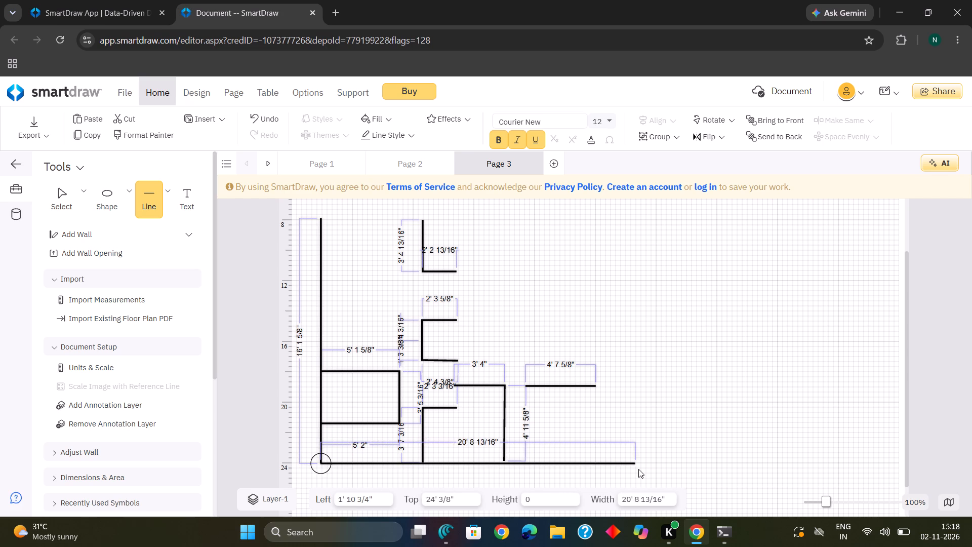
pyautogui.moveTo(638, 469); pyautogui.dragTo(595, 464)
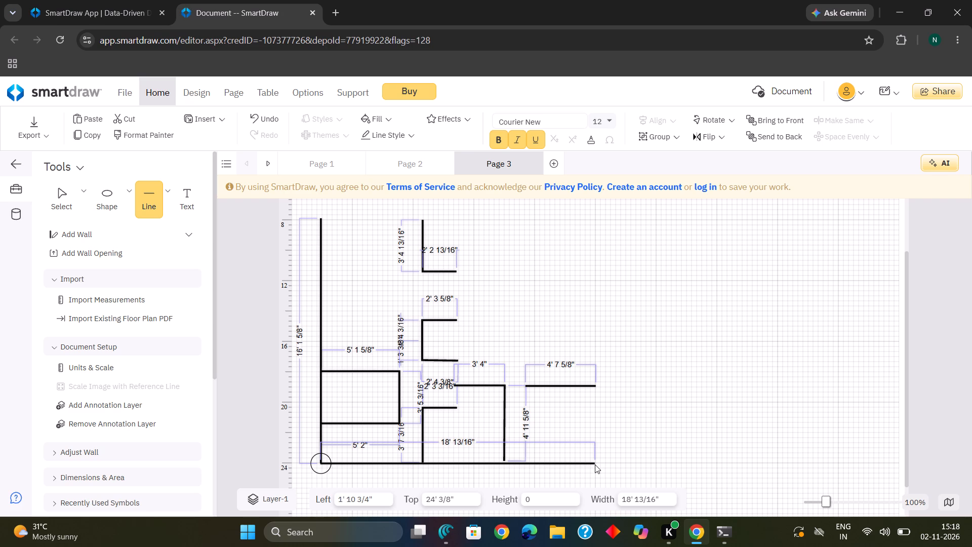
pyautogui.moveTo(595, 464); pyautogui.dragTo(594, 464)
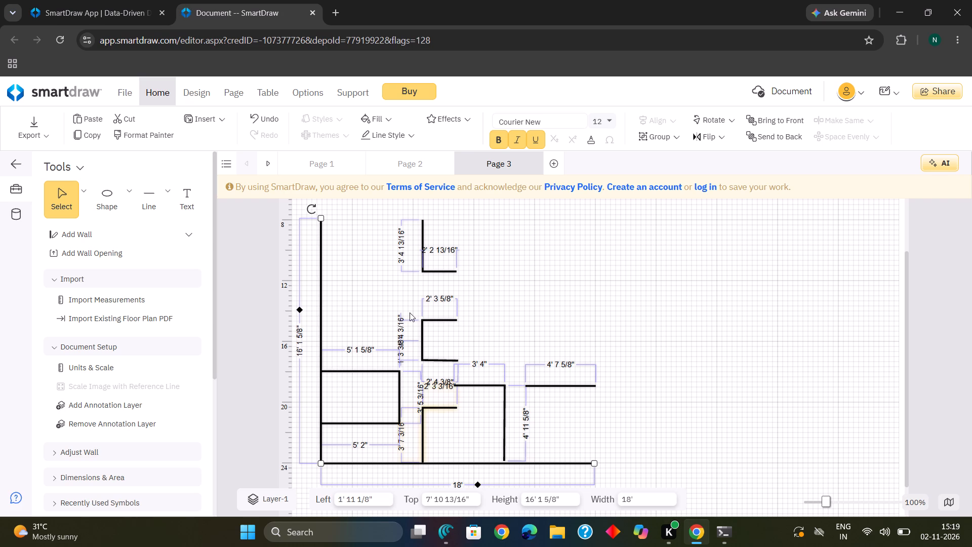
# Draw a vertical interior line about 16' 1" long from the 18' lower line up along the partitions' open ends.
pyautogui.click(146, 211)
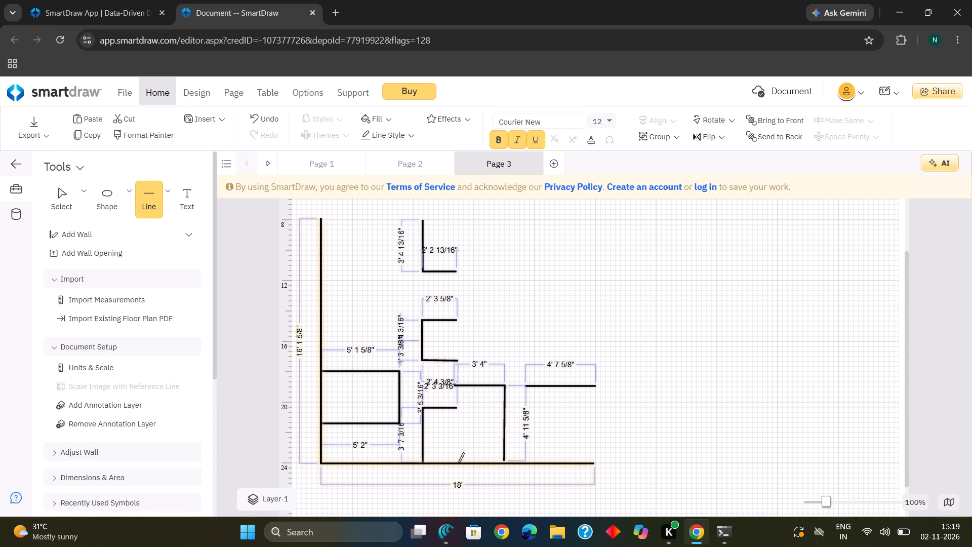
pyautogui.moveTo(458, 462); pyautogui.dragTo(458, 347)
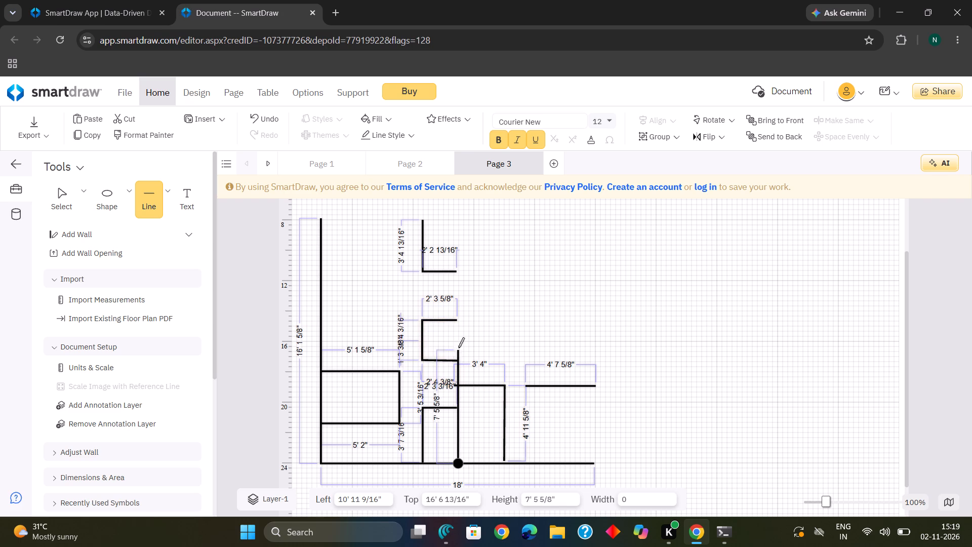
pyautogui.moveTo(458, 347); pyautogui.dragTo(462, 198)
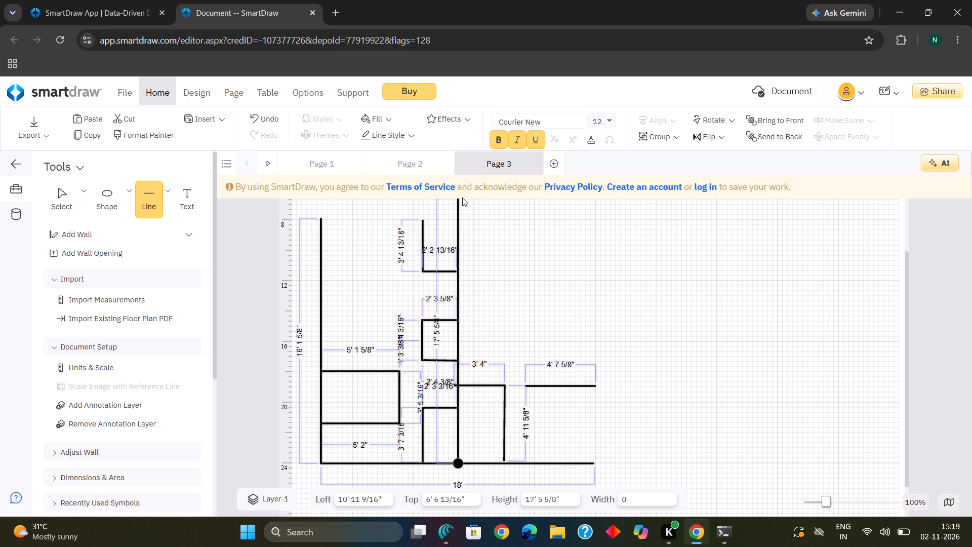
pyautogui.moveTo(462, 198); pyautogui.dragTo(459, 218)
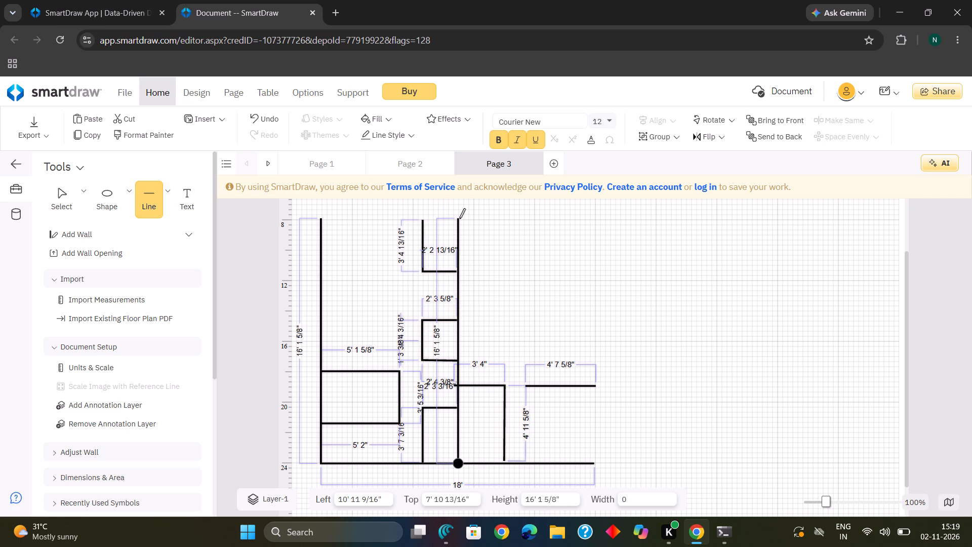
pyautogui.moveTo(459, 218); pyautogui.dragTo(459, 220)
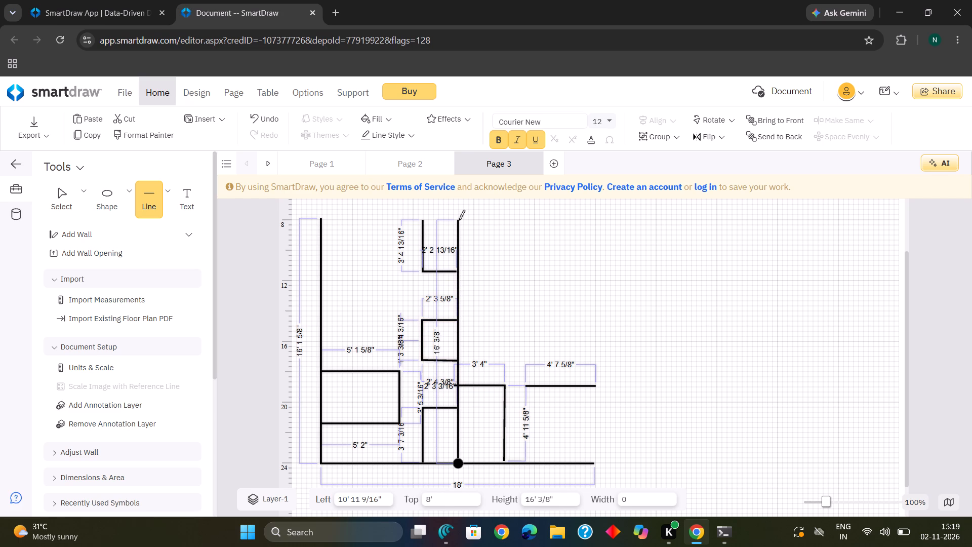
pyautogui.moveTo(459, 220); pyautogui.dragTo(459, 219)
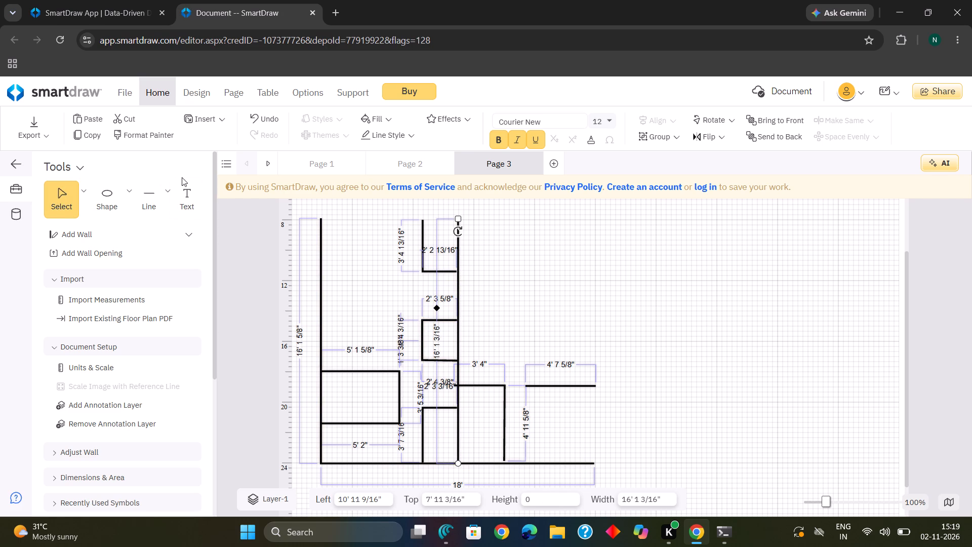
# Draw a horizontal dividing line about 9' 3/8" long between the 16' 1 3/16" interior vertical line and the outer vertical line.
pyautogui.click(145, 198)
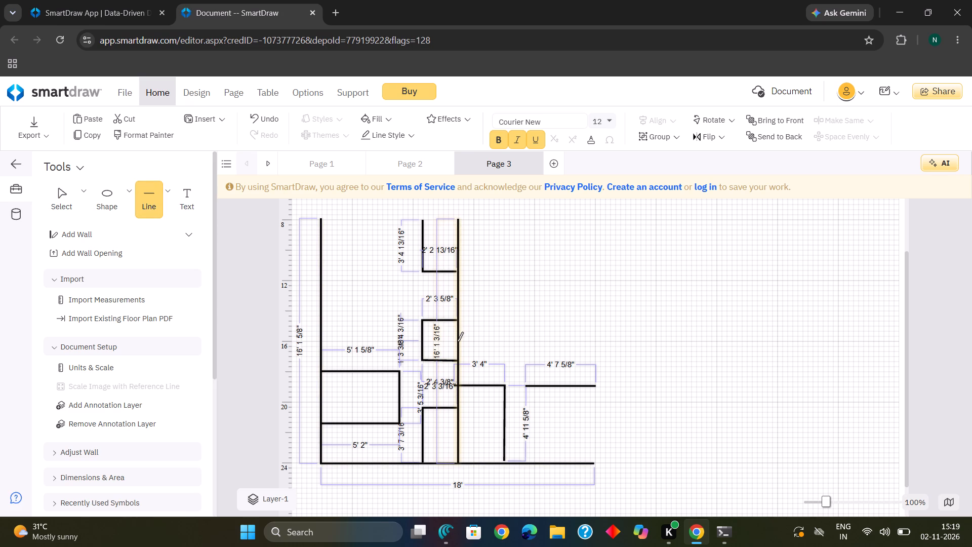
pyautogui.moveTo(457, 342); pyautogui.dragTo(373, 336)
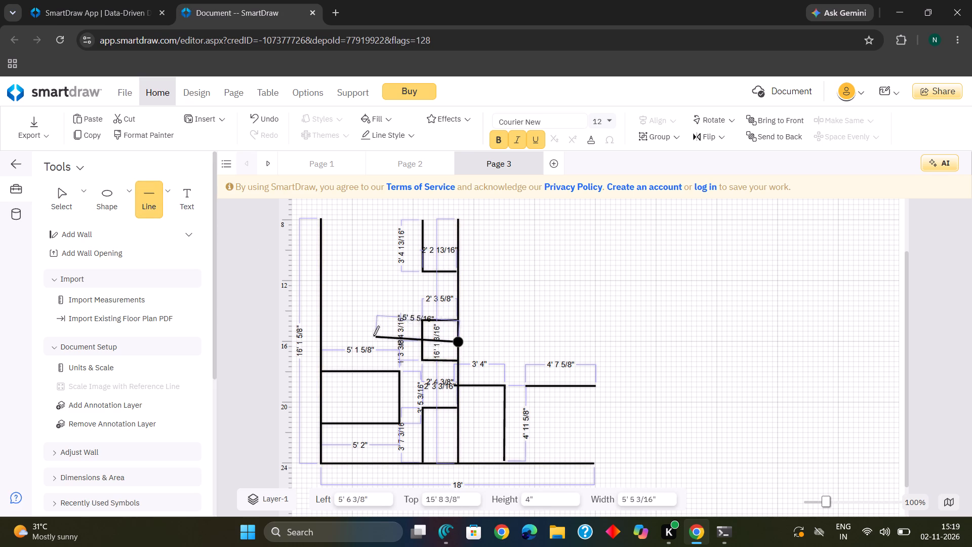
pyautogui.moveTo(373, 336); pyautogui.dragTo(325, 336)
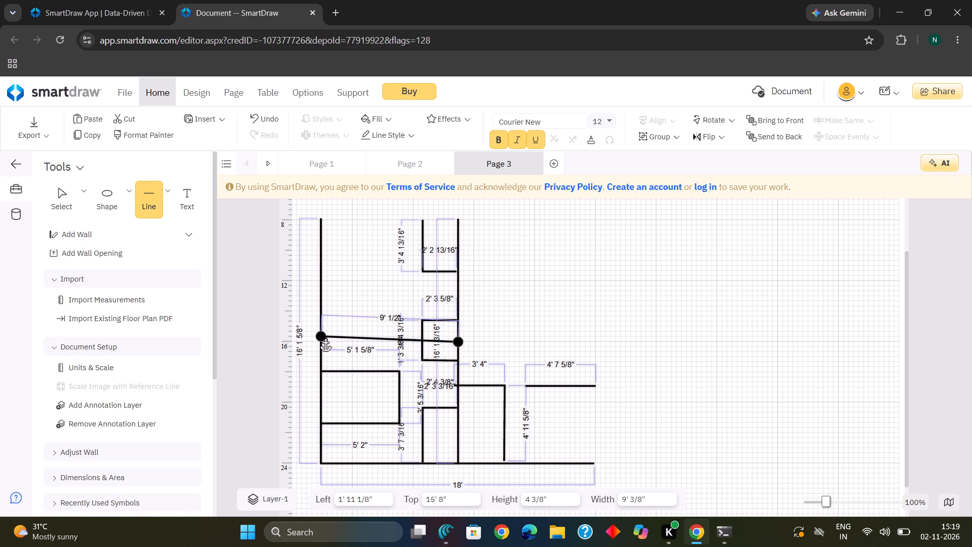
pyautogui.moveTo(325, 336); pyautogui.dragTo(327, 339)
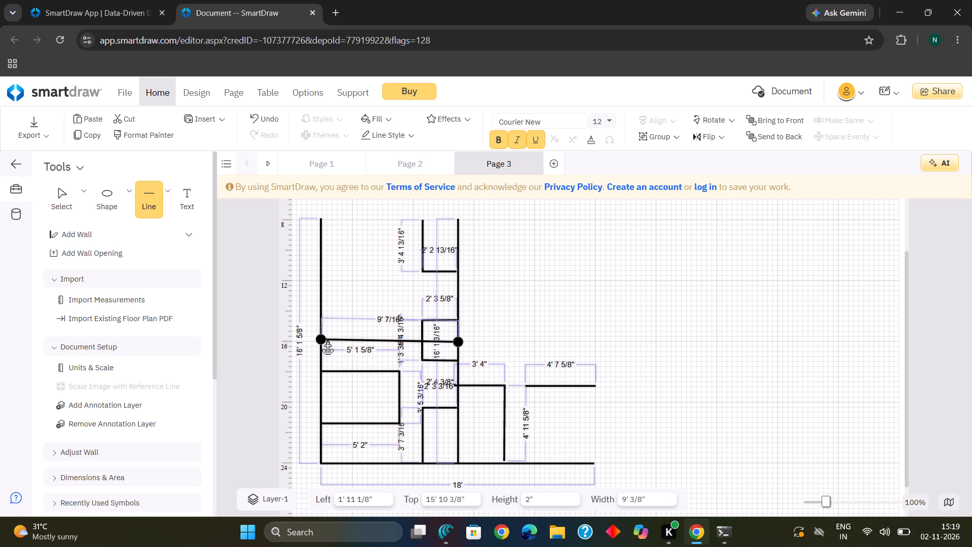
pyautogui.moveTo(327, 339); pyautogui.dragTo(329, 341)
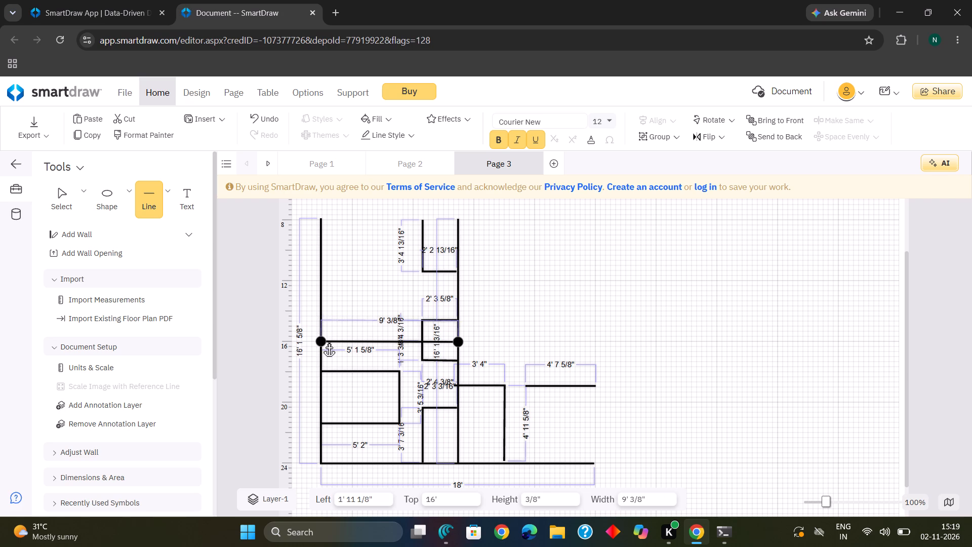
pyautogui.moveTo(329, 341); pyautogui.dragTo(330, 341)
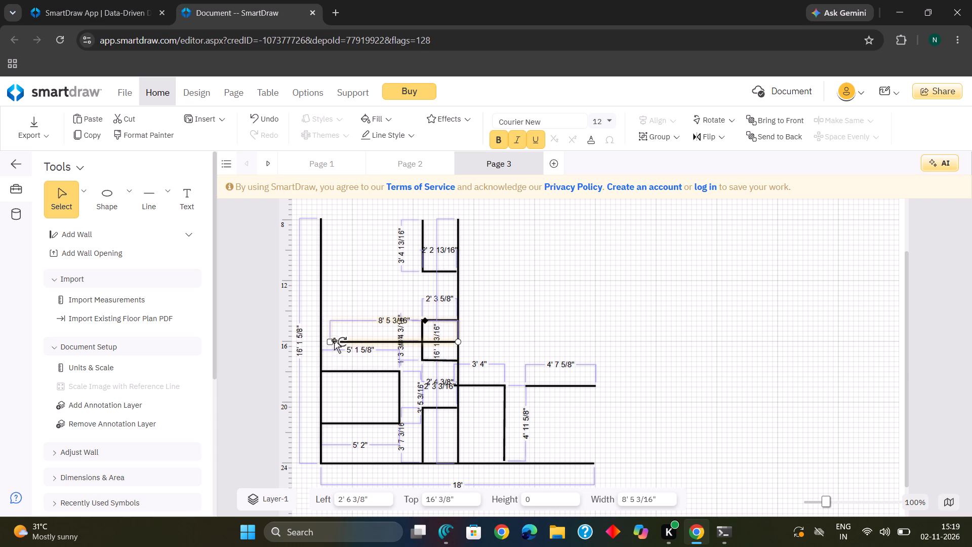
pyautogui.click(331, 342)
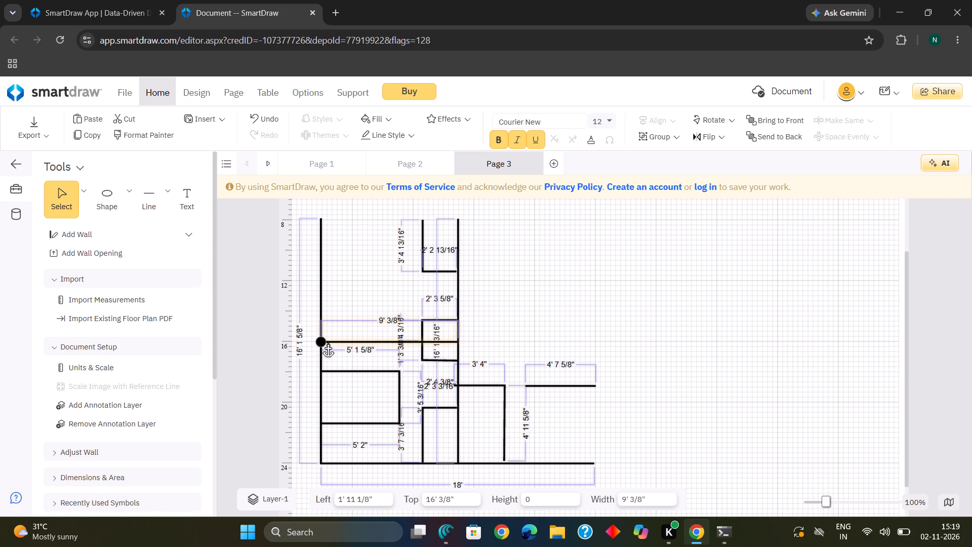
pyautogui.click(366, 276)
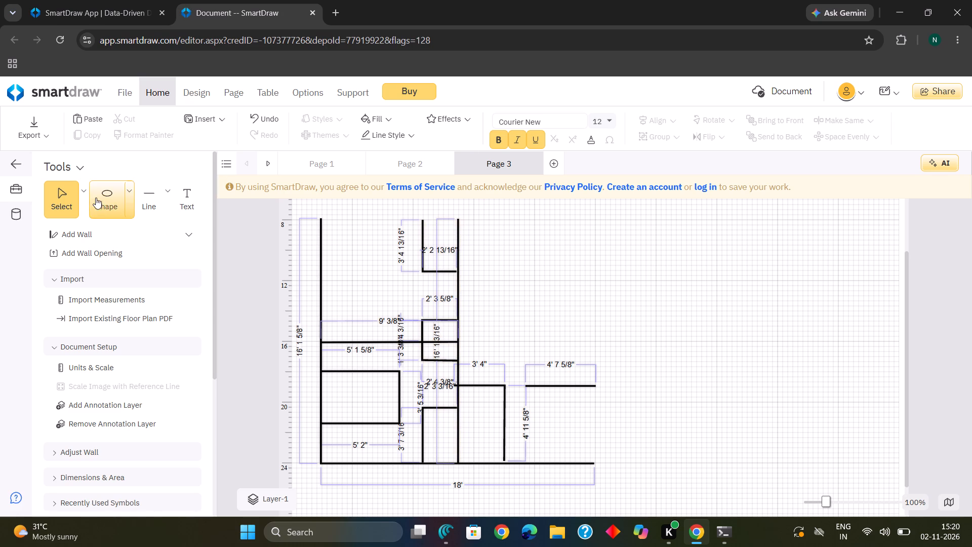
# Draw a horizontal partition line about 5' 3/8" long inward from the outer vertical line, just below its upper end.
pyautogui.click(141, 194)
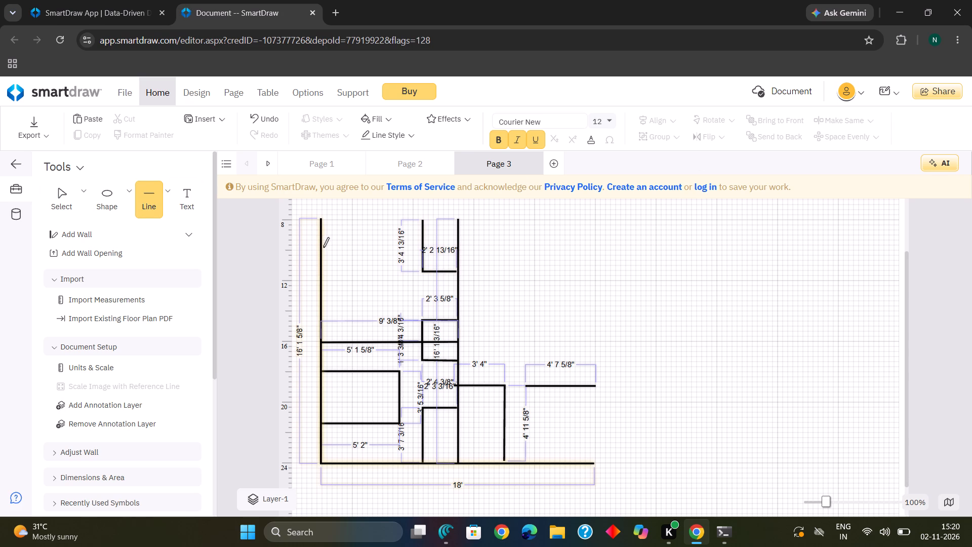
pyautogui.moveTo(322, 245); pyautogui.dragTo(387, 249)
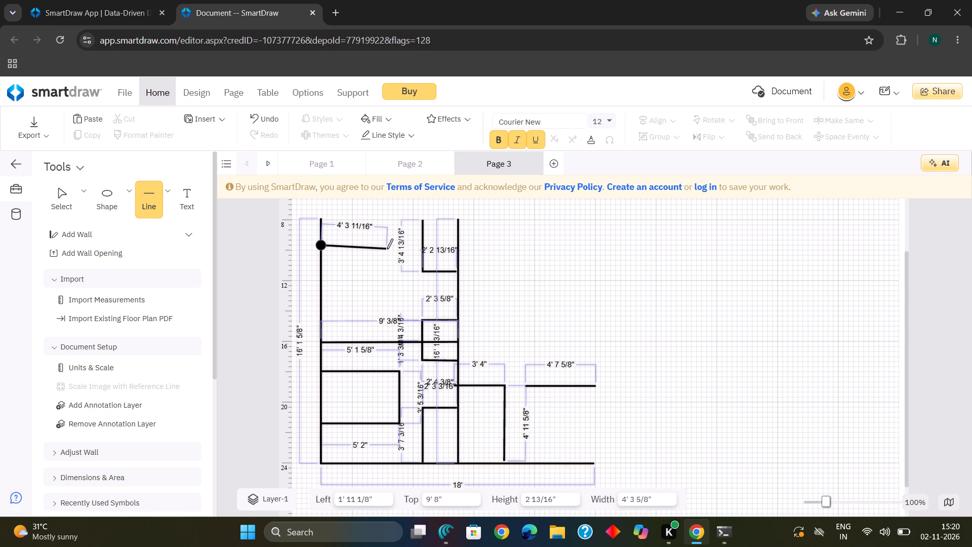
pyautogui.moveTo(387, 249); pyautogui.dragTo(397, 249)
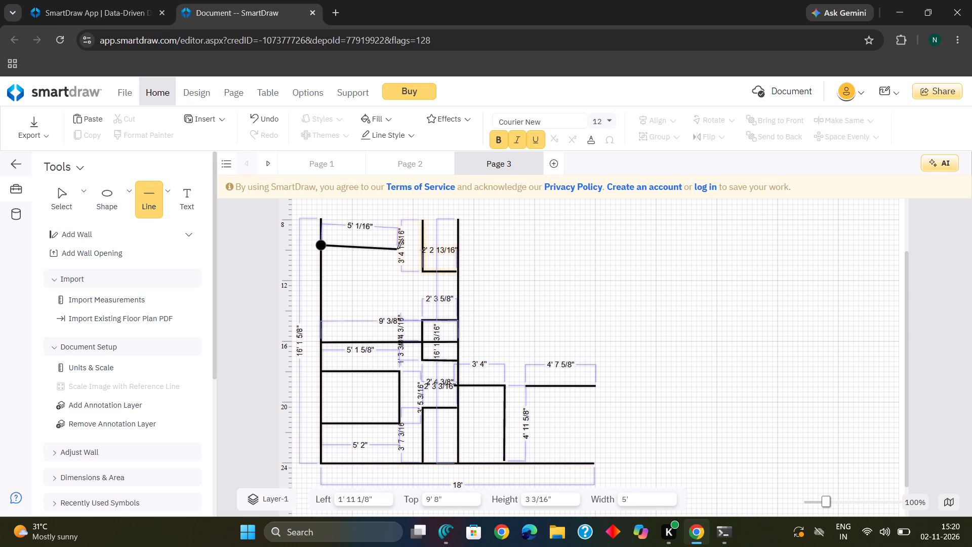
pyautogui.moveTo(397, 249); pyautogui.dragTo(397, 246)
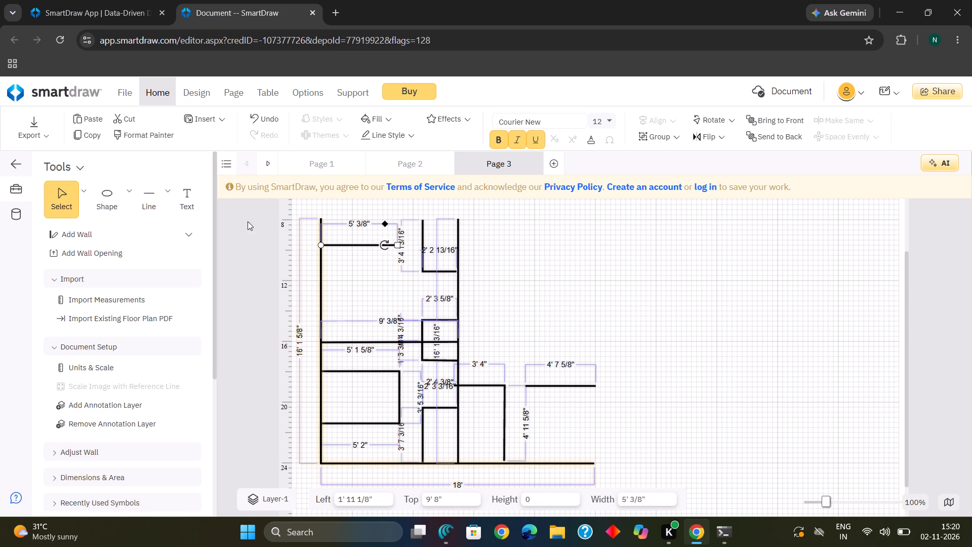
# Draw a horizontal partition line about 5' 1 3/16" long inward from the outer vertical line, between the 5' 3/8" and 9' 3/8" lines.
pyautogui.click(155, 191)
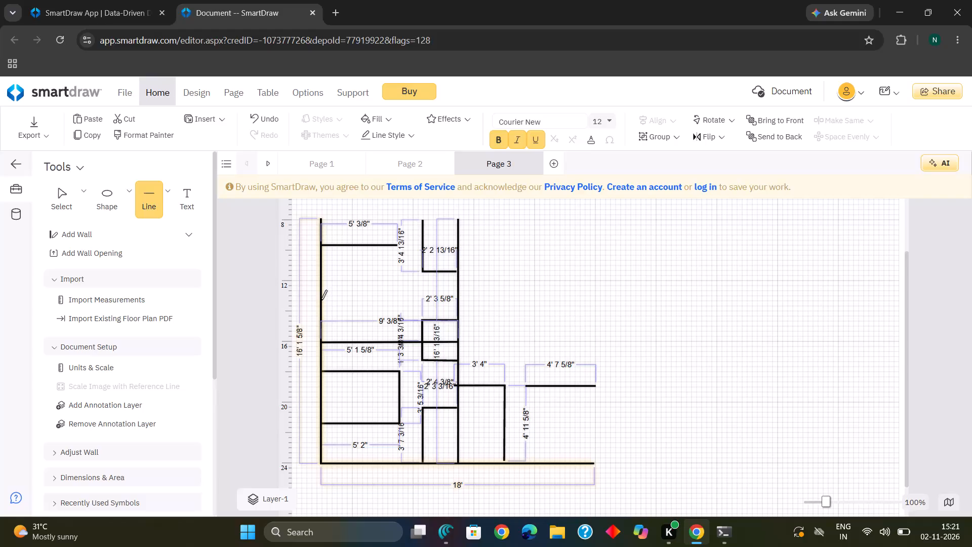
pyautogui.moveTo(321, 300); pyautogui.dragTo(382, 304)
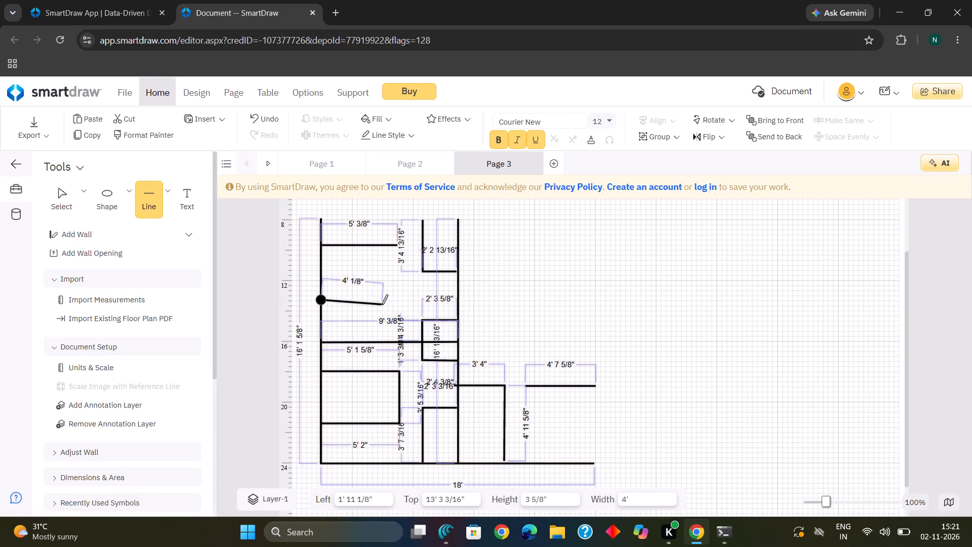
pyautogui.moveTo(382, 304); pyautogui.dragTo(396, 300)
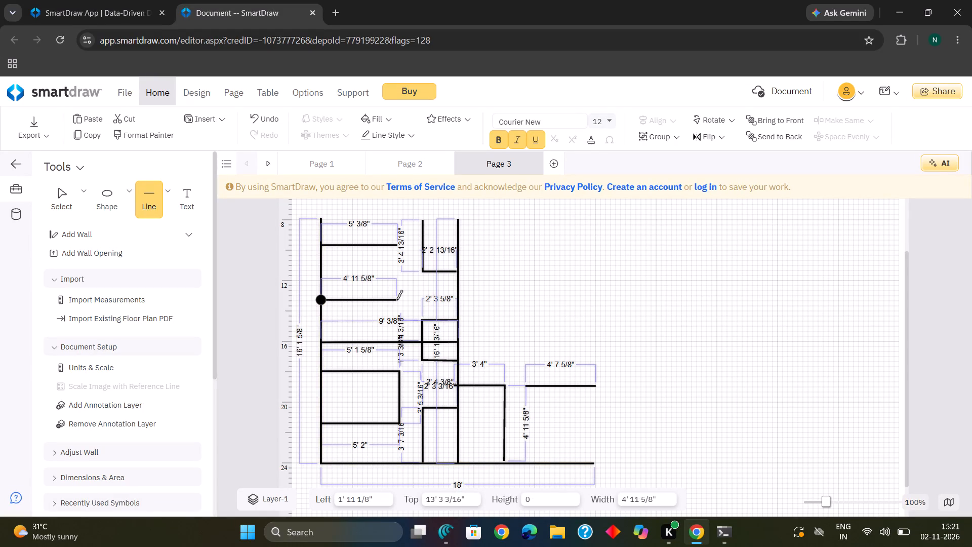
pyautogui.moveTo(396, 300); pyautogui.dragTo(398, 300)
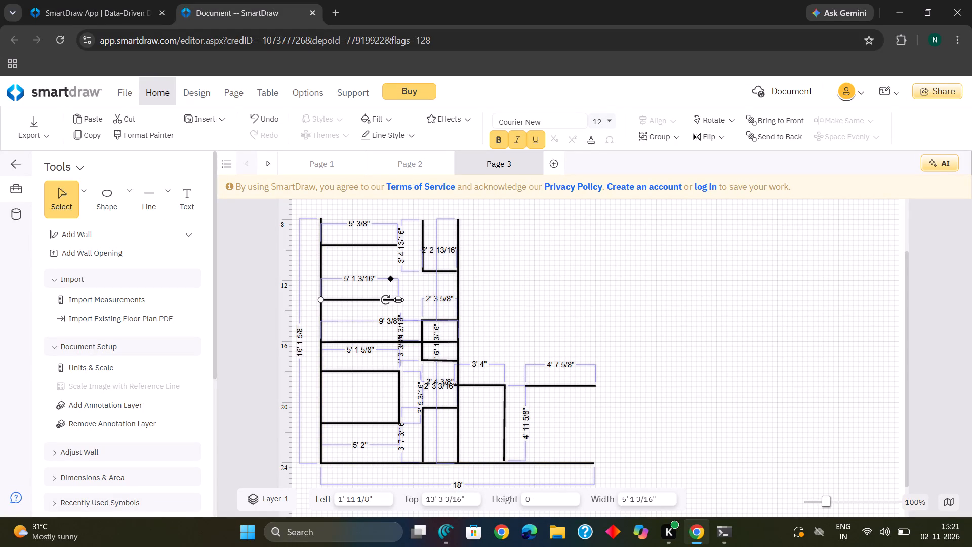
pyautogui.click(248, 249)
# Start another line for the upper room partitions.
pyautogui.click(155, 191)
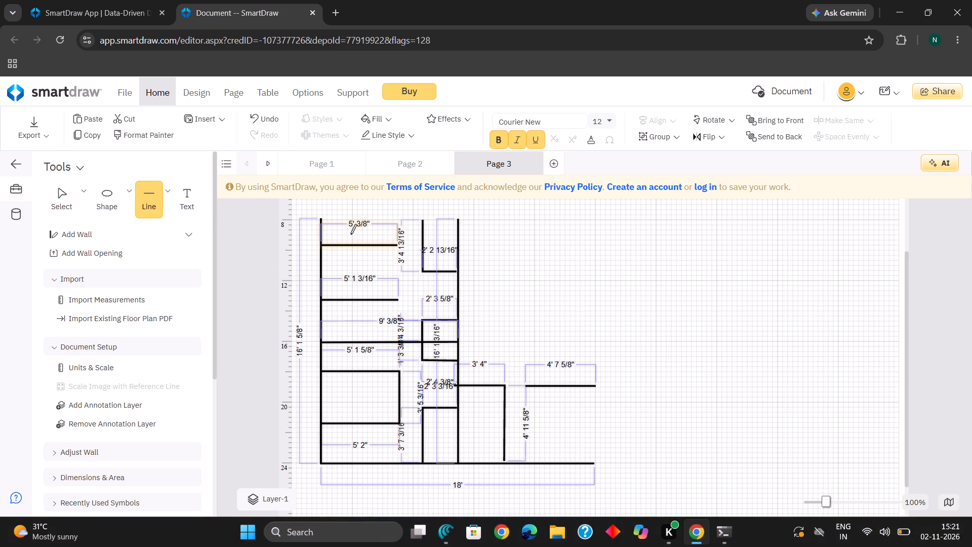
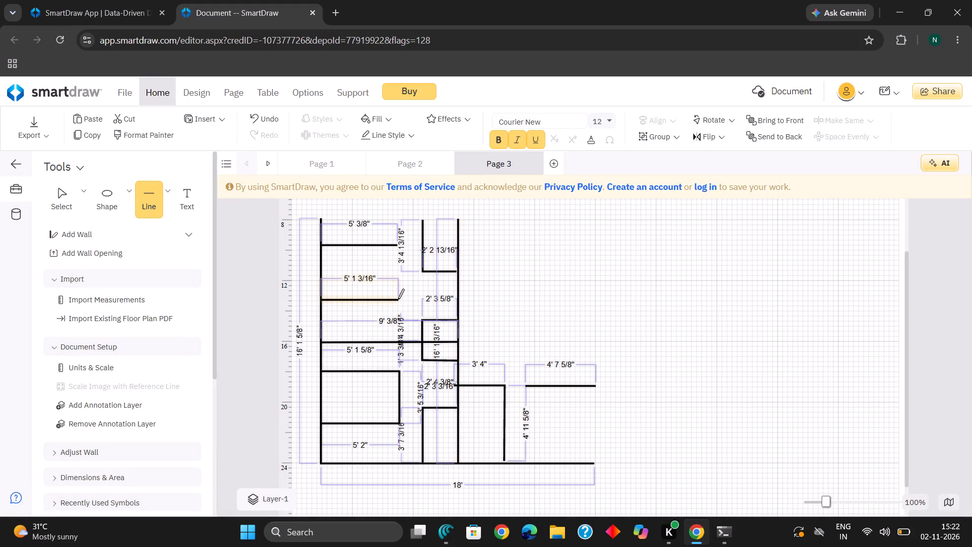
# Draw a vertical partition line about 3' 6" long joining the inner ends of the 5' 3/8" and 5' 1 3/16" lines.
pyautogui.moveTo(398, 299); pyautogui.dragTo(398, 254)
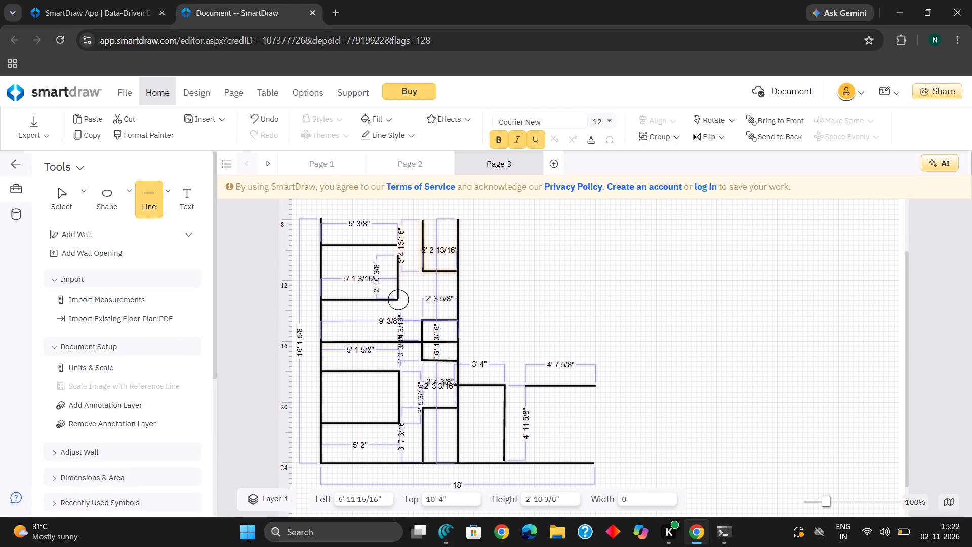
pyautogui.moveTo(398, 254); pyautogui.dragTo(398, 246)
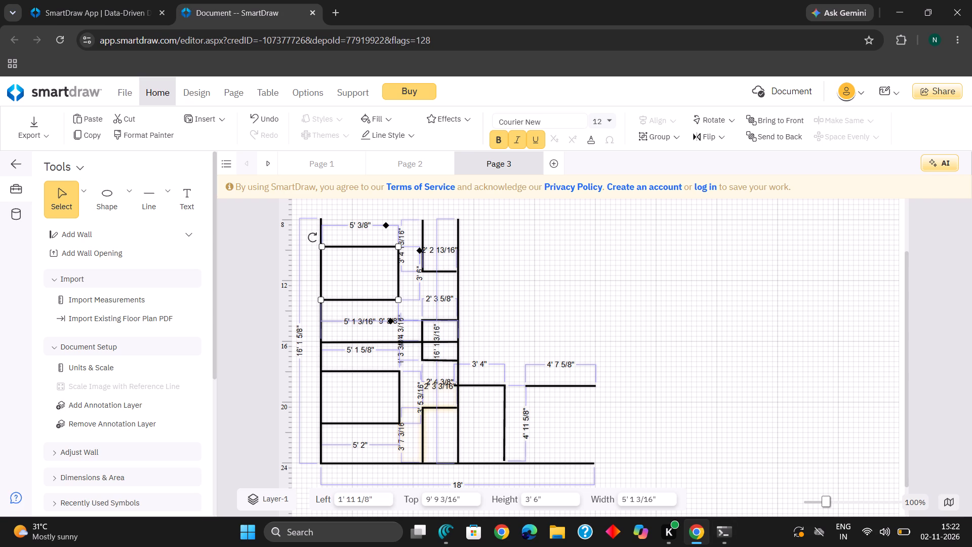
# Draw a vertical line about 5' 13/16" long joining the 4' 7 5/8" line's outer end to the end of the 18' bottom line.
pyautogui.click(147, 189)
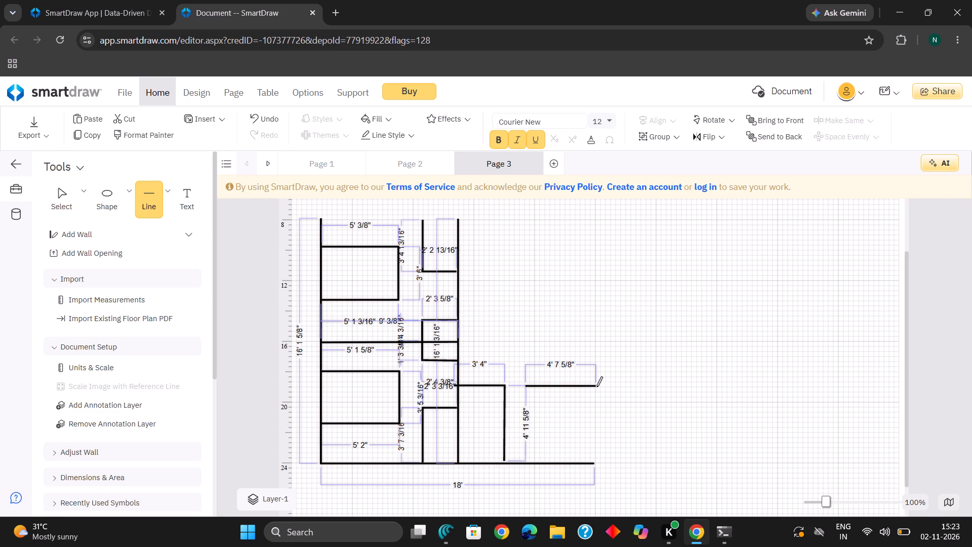
pyautogui.moveTo(595, 386); pyautogui.dragTo(596, 460)
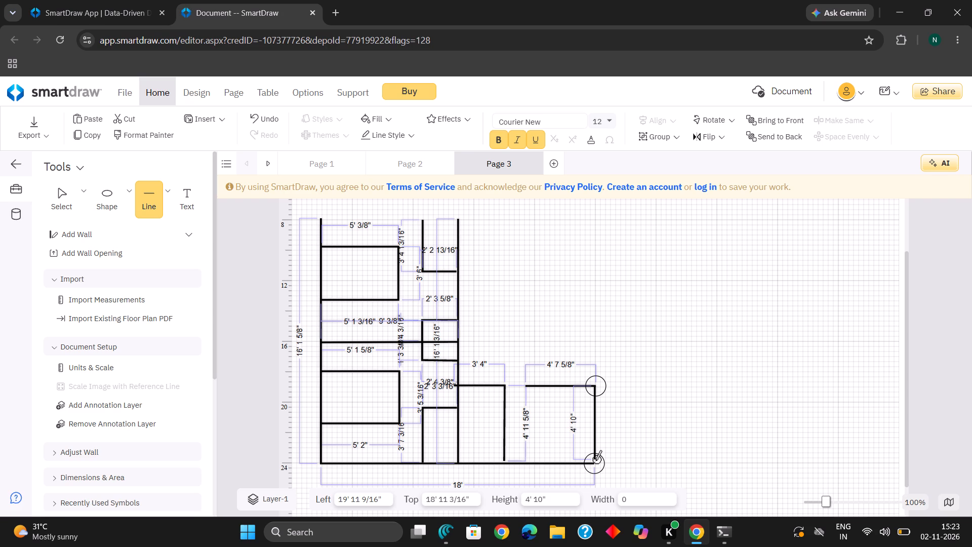
pyautogui.moveTo(596, 460); pyautogui.dragTo(594, 463)
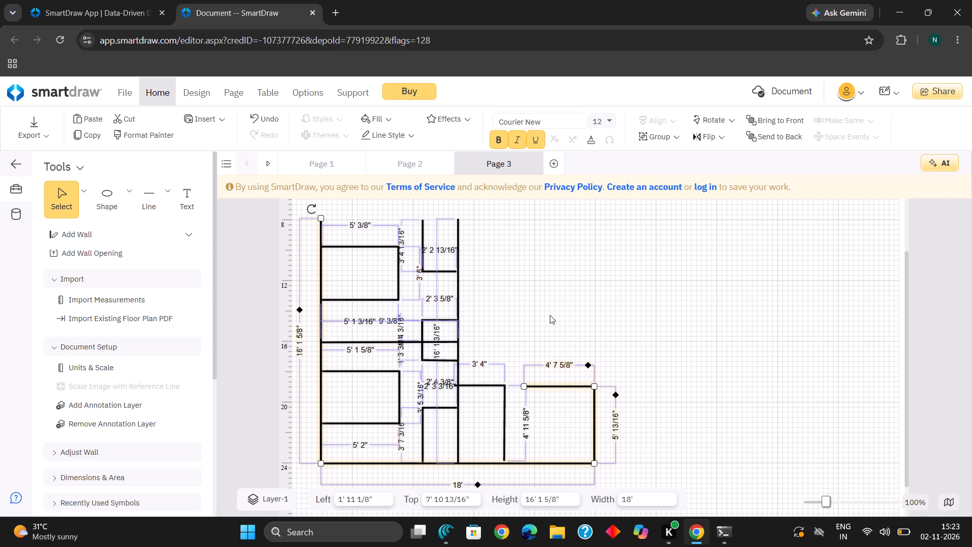
pyautogui.click(500, 289)
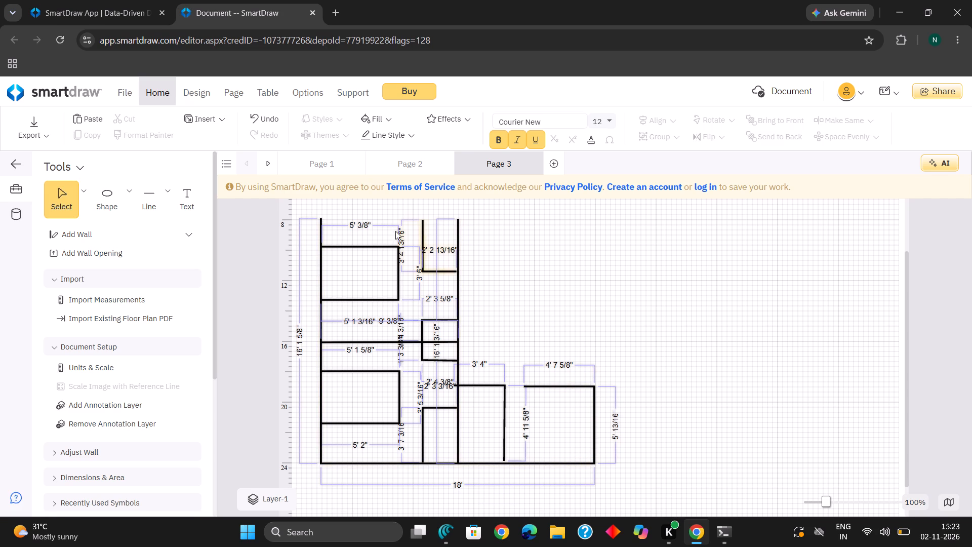
# Widen the outer room outward, extending the bottom line to about 22' 13/16" and the room's upper line to about 8' 8 3/8".
pyautogui.click(141, 197)
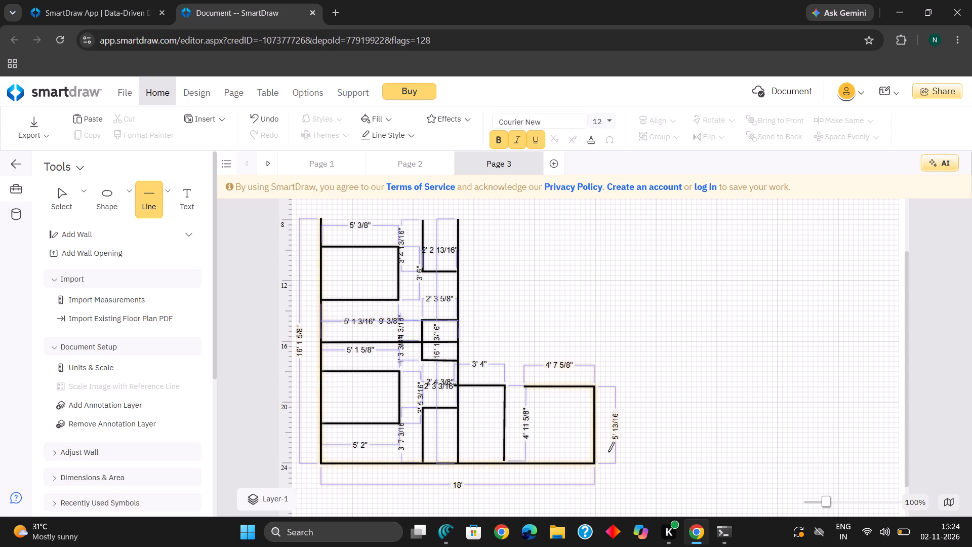
pyautogui.click(595, 463)
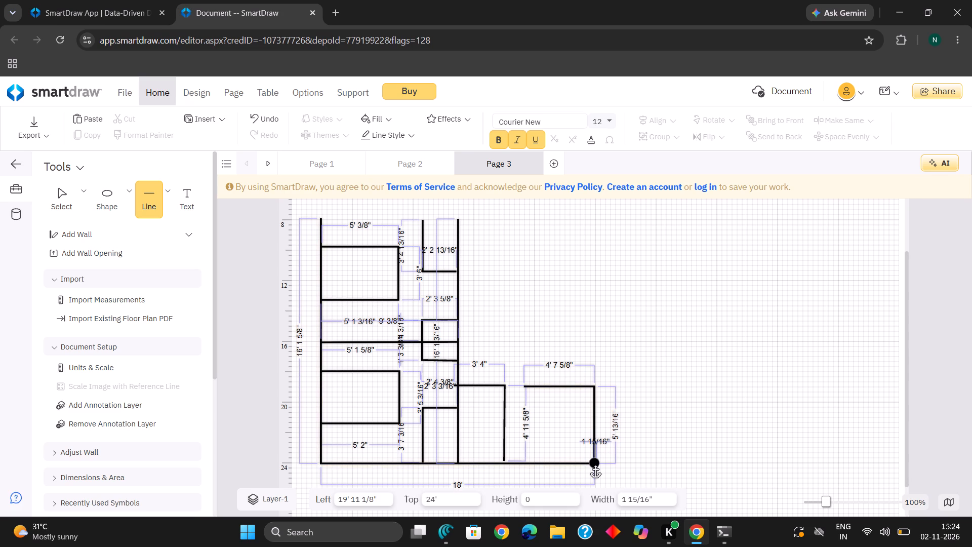
pyautogui.doubleClick(595, 463)
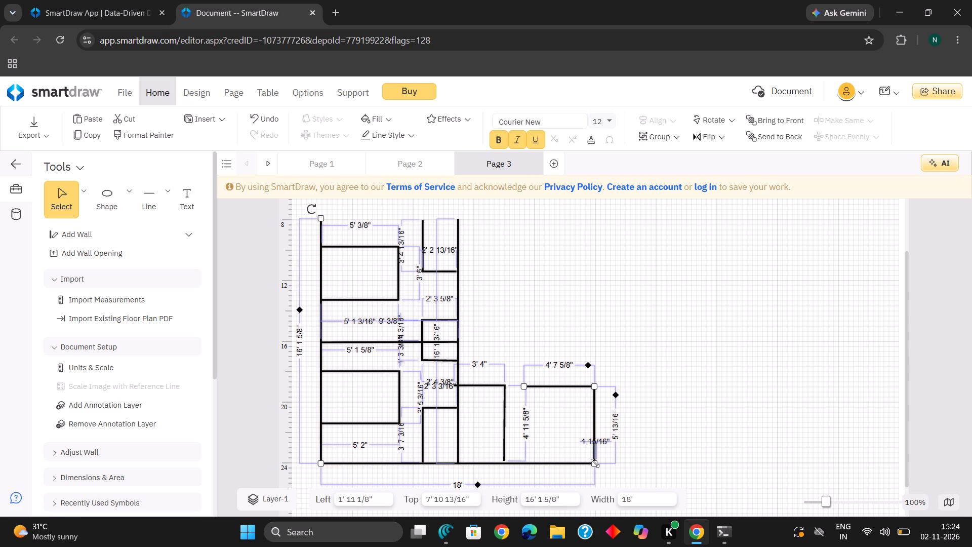
pyautogui.moveTo(595, 463); pyautogui.dragTo(623, 459)
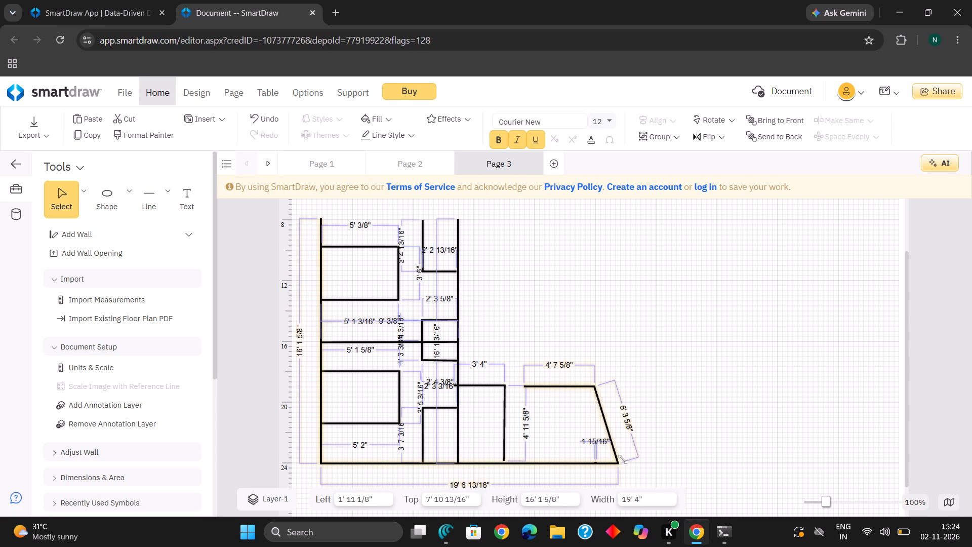
pyautogui.moveTo(623, 459); pyautogui.dragTo(660, 454)
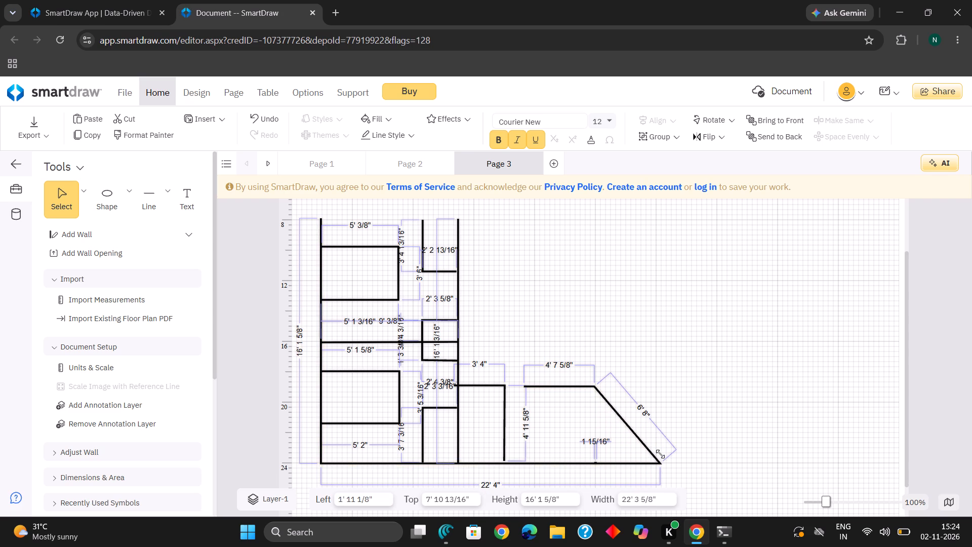
pyautogui.moveTo(660, 454); pyautogui.dragTo(656, 453)
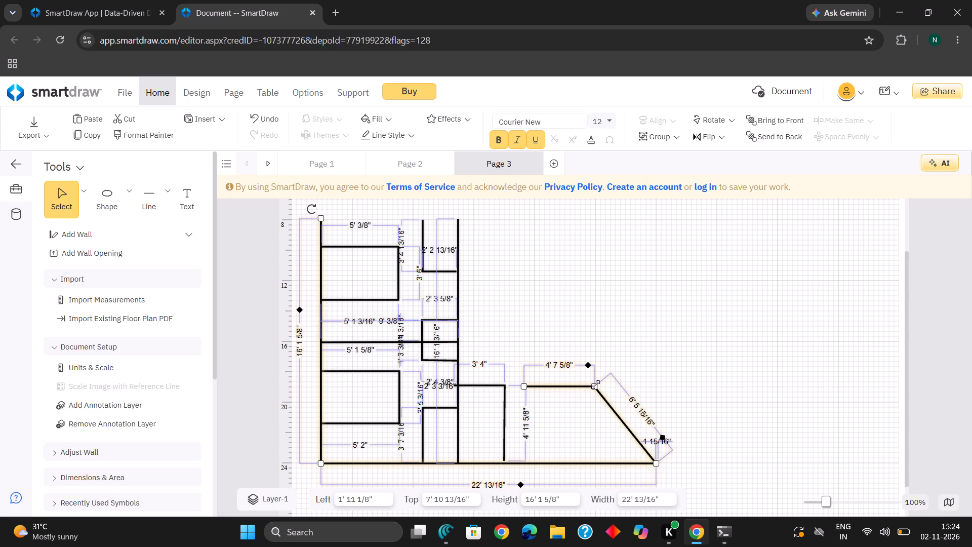
pyautogui.moveTo(595, 384); pyautogui.dragTo(657, 384)
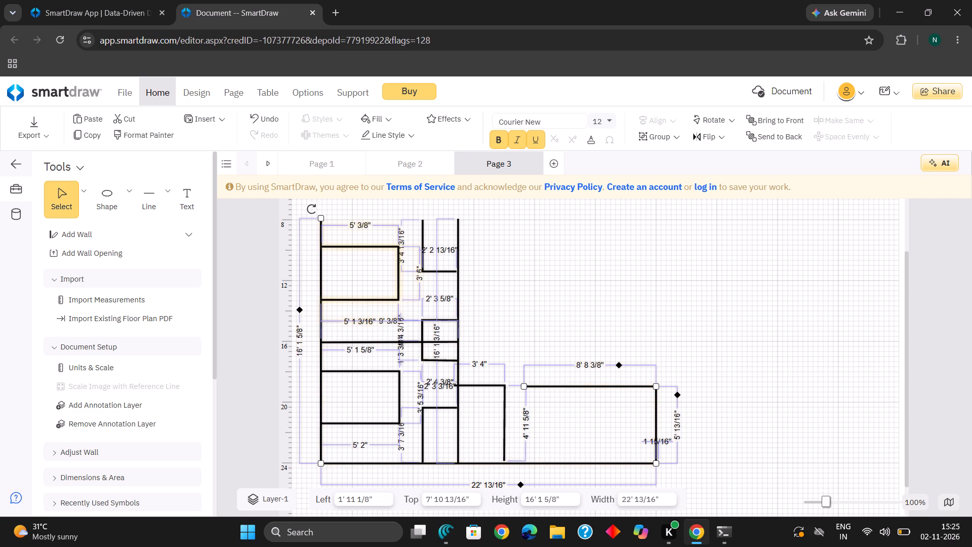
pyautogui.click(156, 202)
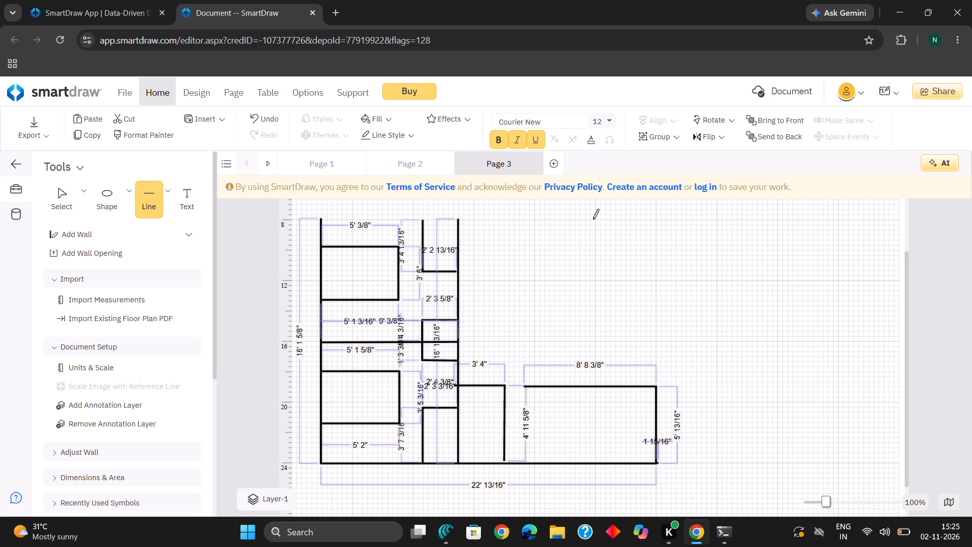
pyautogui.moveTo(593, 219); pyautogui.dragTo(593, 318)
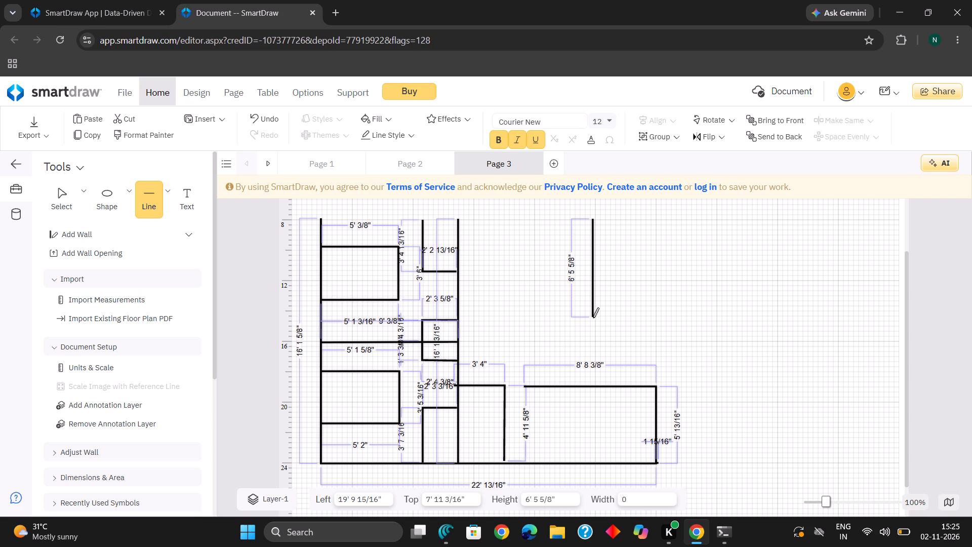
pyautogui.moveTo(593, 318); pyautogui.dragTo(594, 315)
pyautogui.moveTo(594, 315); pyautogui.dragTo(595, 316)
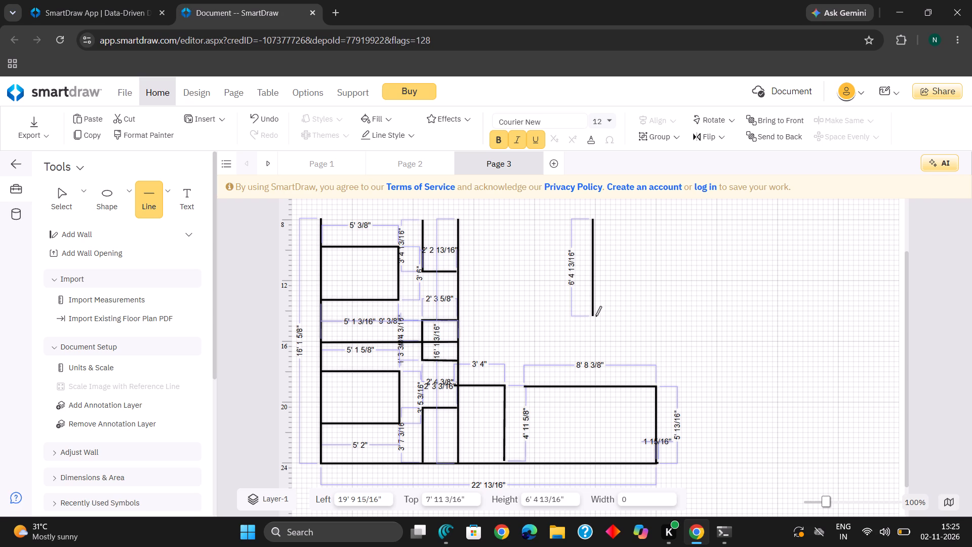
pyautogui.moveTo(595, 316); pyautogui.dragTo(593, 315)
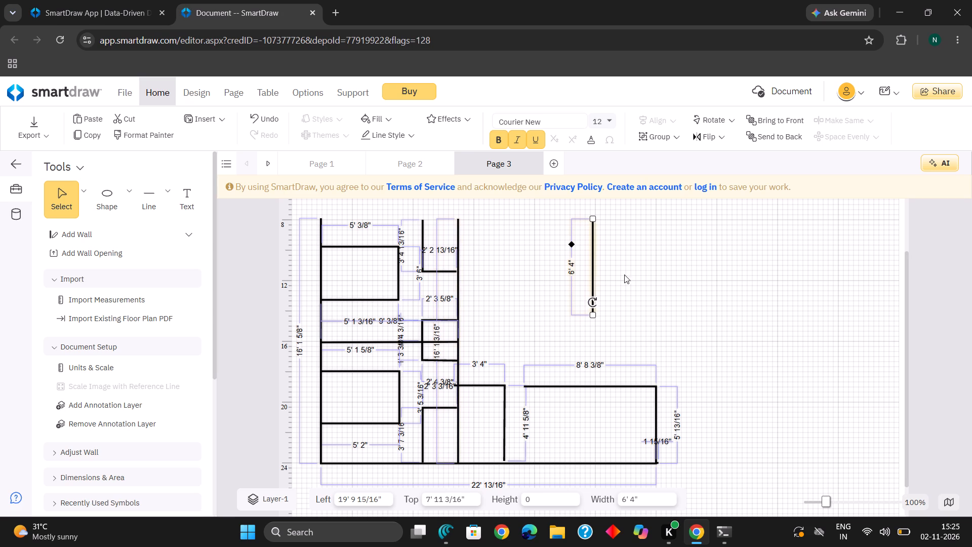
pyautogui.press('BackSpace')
# Draw a short line about 1 15/16" long in the open area above the 8' 8 3/8" line, level with the plan's upper end.
pyautogui.click(144, 200)
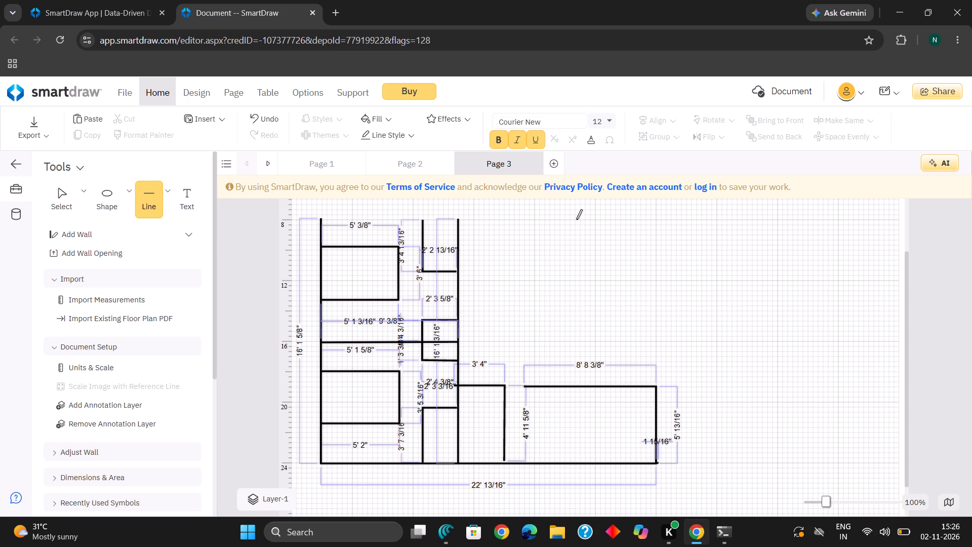
pyautogui.moveTo(576, 219); pyautogui.dragTo(579, 308)
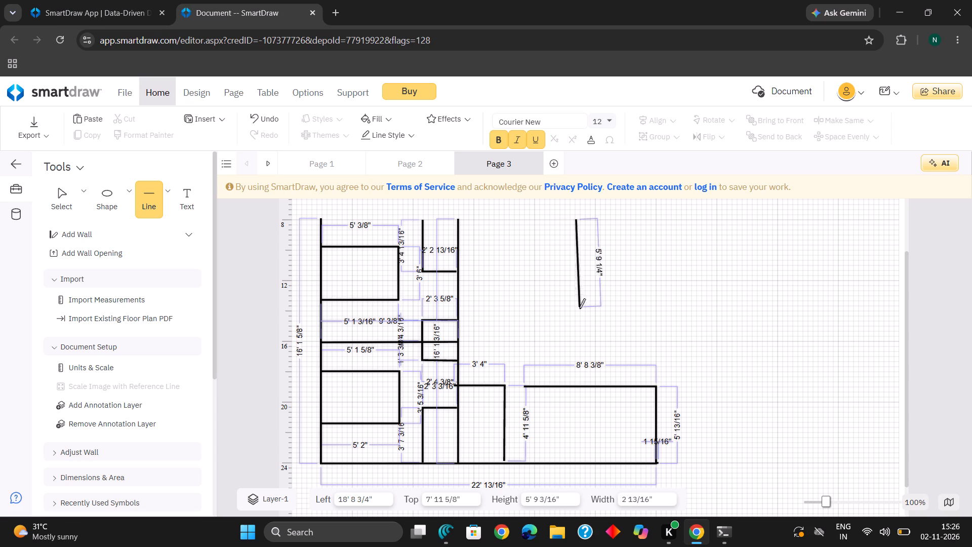
pyautogui.moveTo(579, 308); pyautogui.dragTo(576, 324)
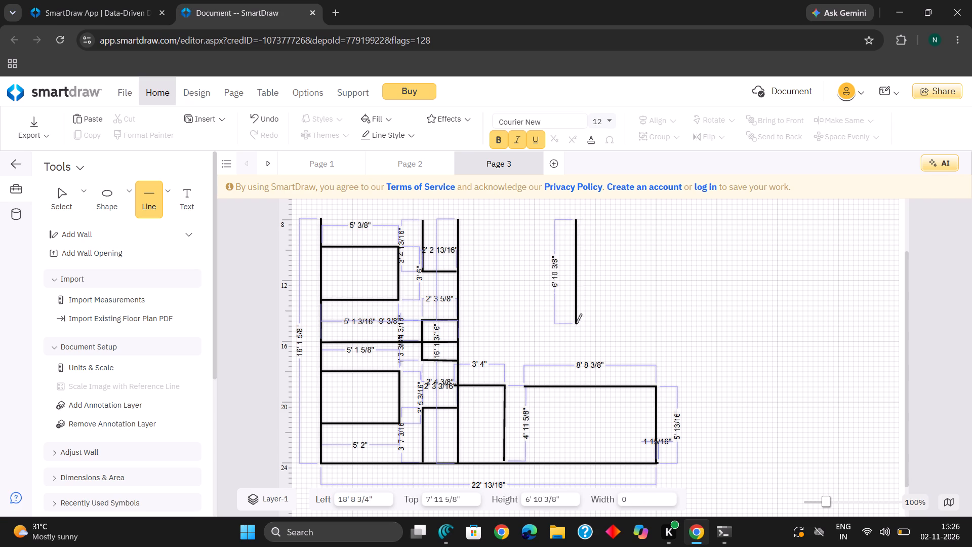
pyautogui.moveTo(576, 324); pyautogui.dragTo(575, 320)
pyautogui.moveTo(575, 320); pyautogui.dragTo(594, 192)
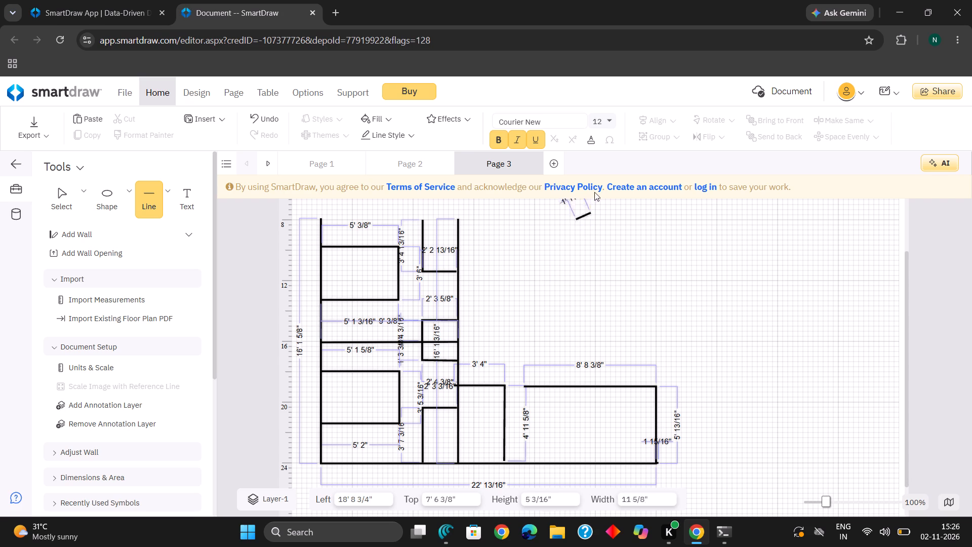
pyautogui.moveTo(594, 192); pyautogui.dragTo(574, 296)
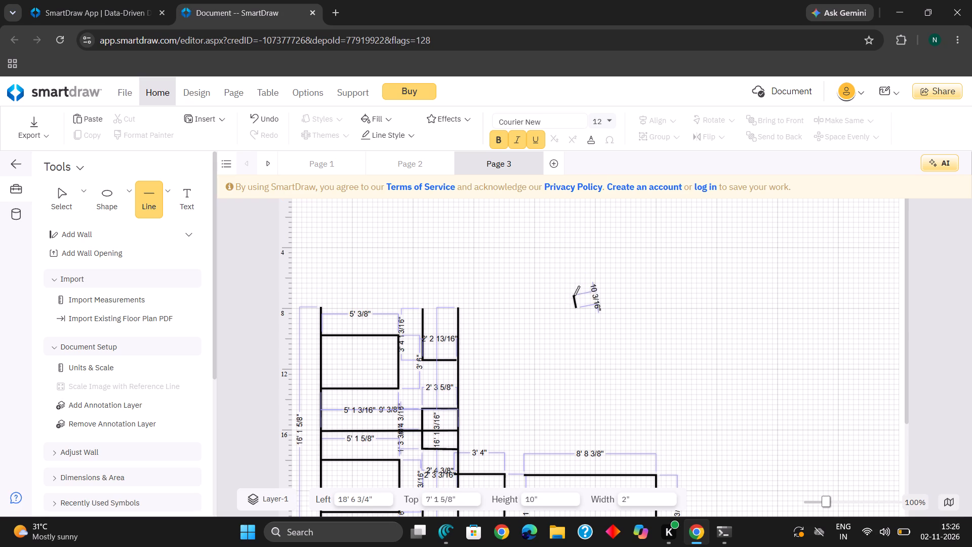
pyautogui.moveTo(574, 296); pyautogui.dragTo(577, 306)
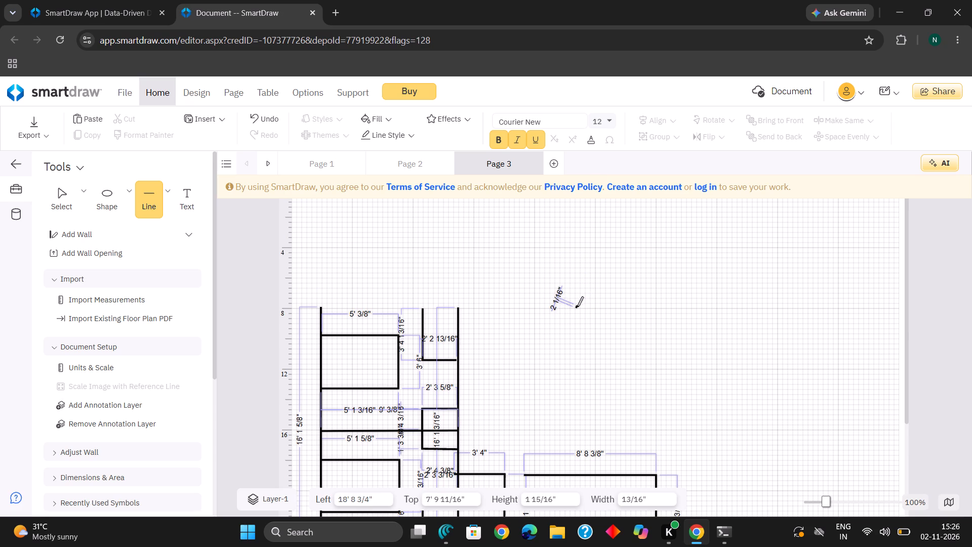
pyautogui.moveTo(577, 306); pyautogui.dragTo(578, 307)
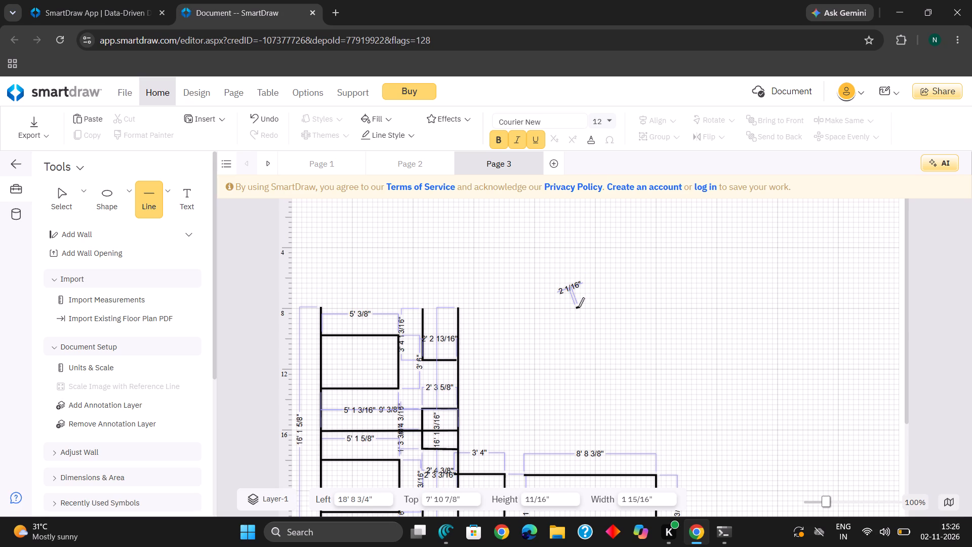
pyautogui.click(578, 307)
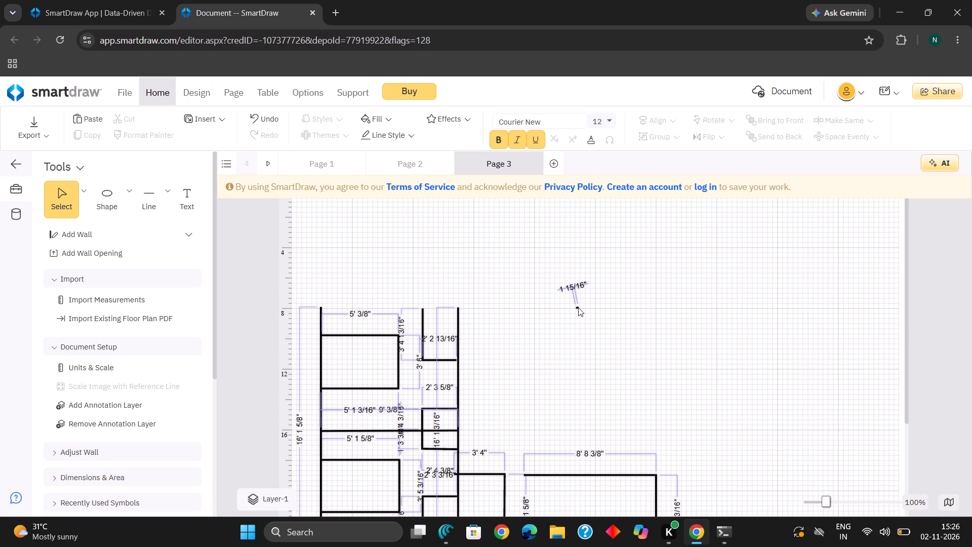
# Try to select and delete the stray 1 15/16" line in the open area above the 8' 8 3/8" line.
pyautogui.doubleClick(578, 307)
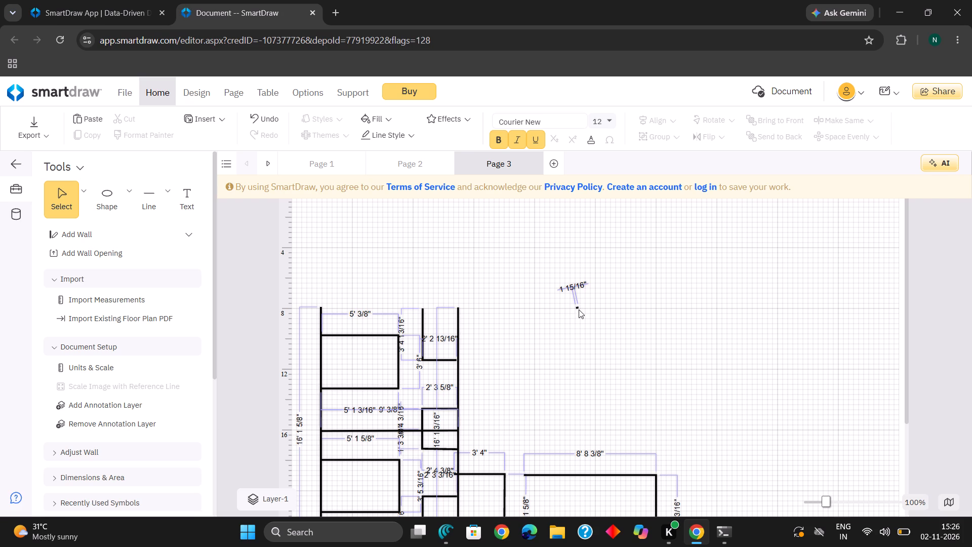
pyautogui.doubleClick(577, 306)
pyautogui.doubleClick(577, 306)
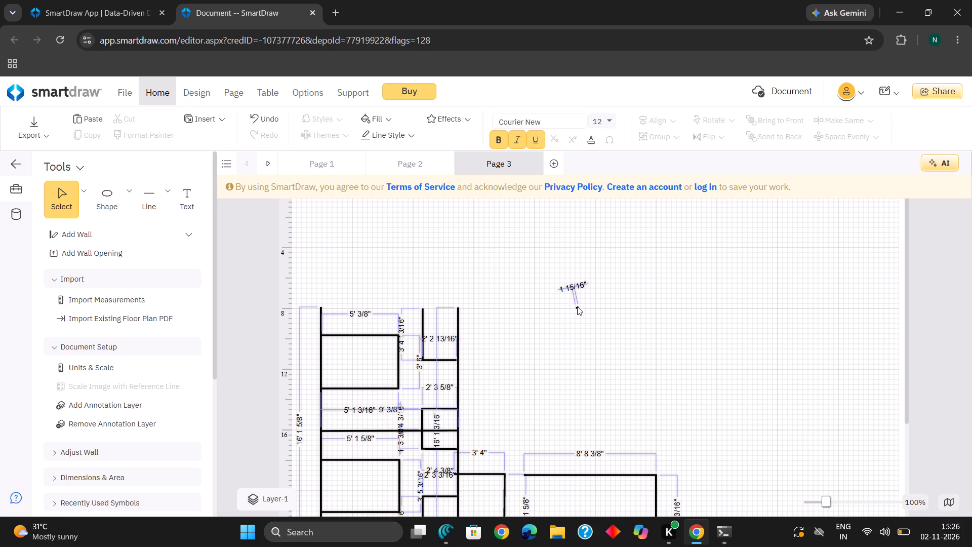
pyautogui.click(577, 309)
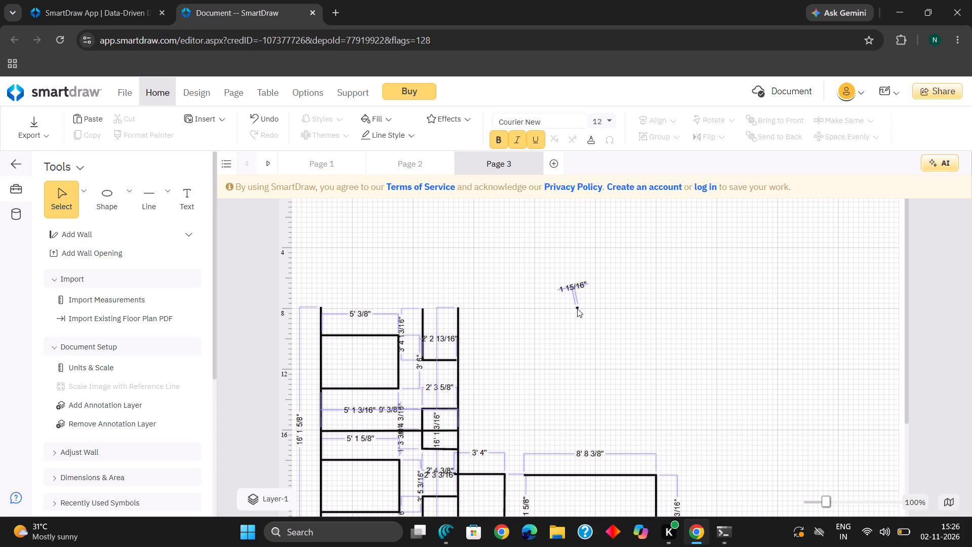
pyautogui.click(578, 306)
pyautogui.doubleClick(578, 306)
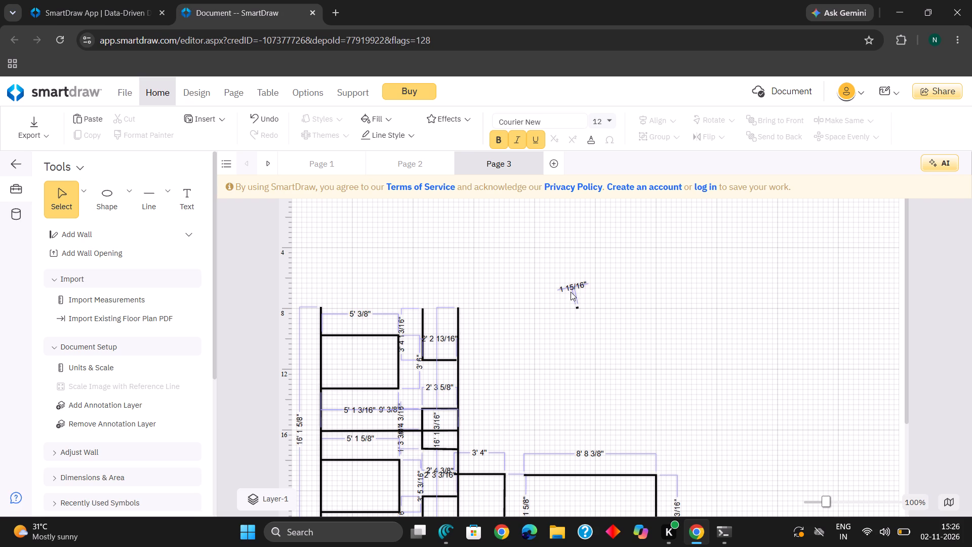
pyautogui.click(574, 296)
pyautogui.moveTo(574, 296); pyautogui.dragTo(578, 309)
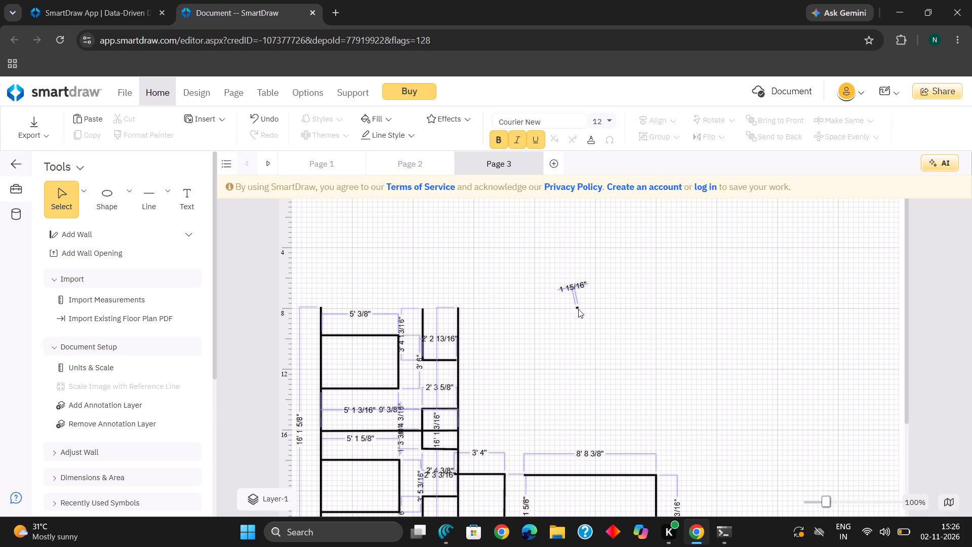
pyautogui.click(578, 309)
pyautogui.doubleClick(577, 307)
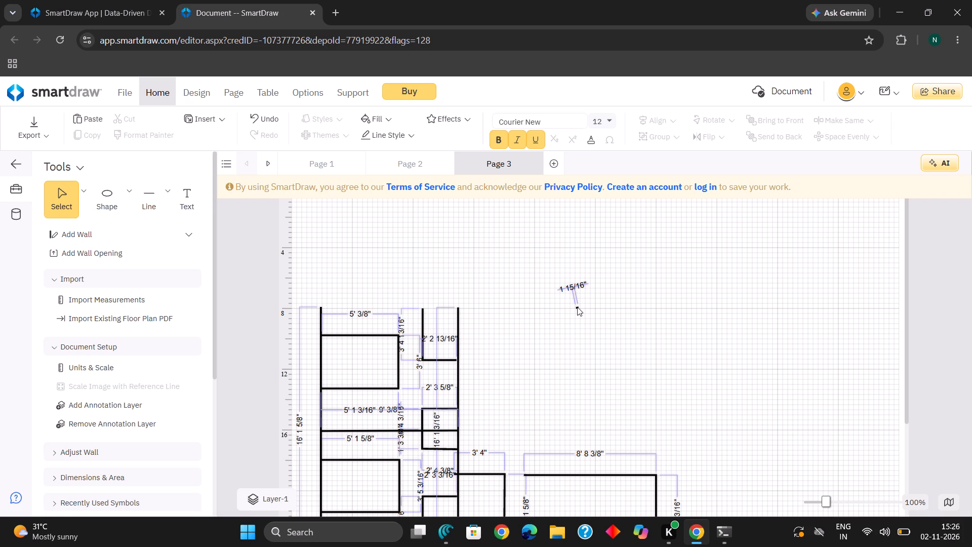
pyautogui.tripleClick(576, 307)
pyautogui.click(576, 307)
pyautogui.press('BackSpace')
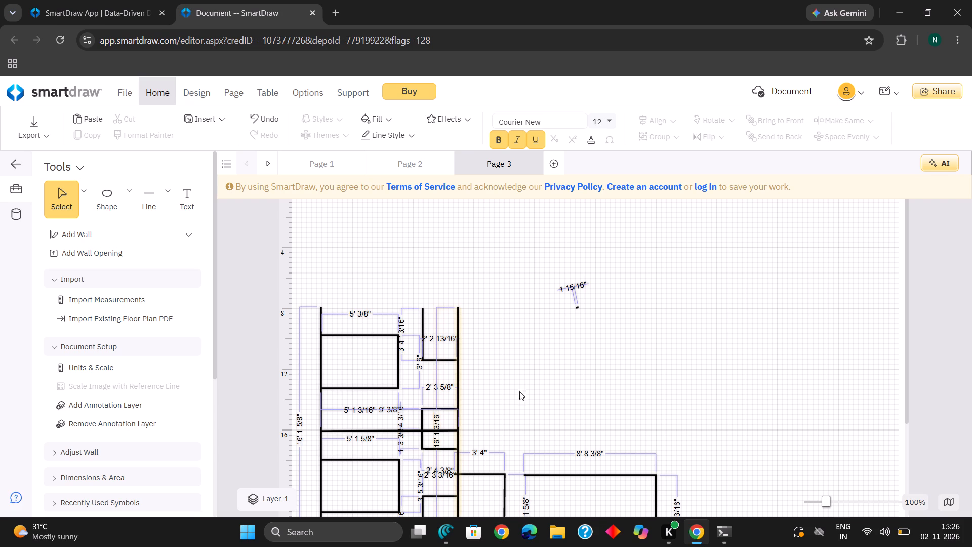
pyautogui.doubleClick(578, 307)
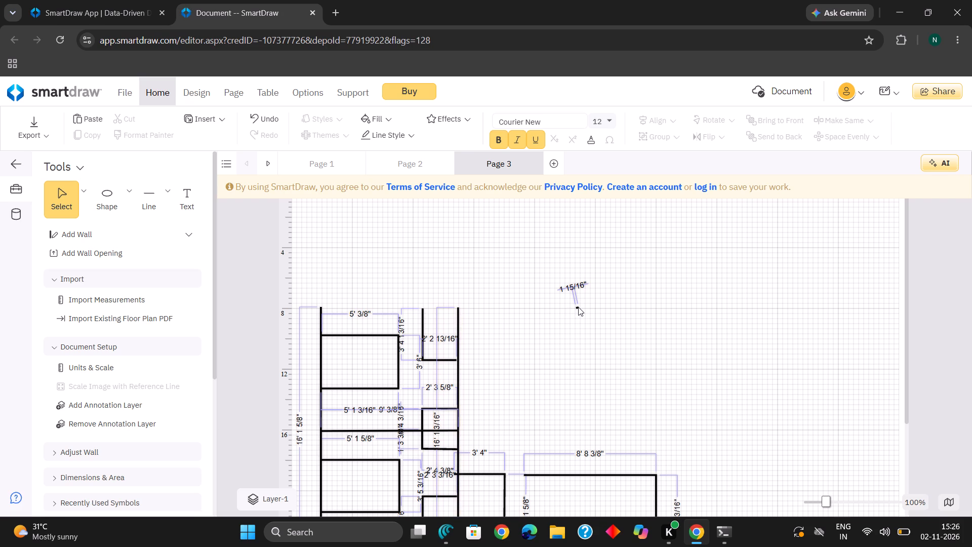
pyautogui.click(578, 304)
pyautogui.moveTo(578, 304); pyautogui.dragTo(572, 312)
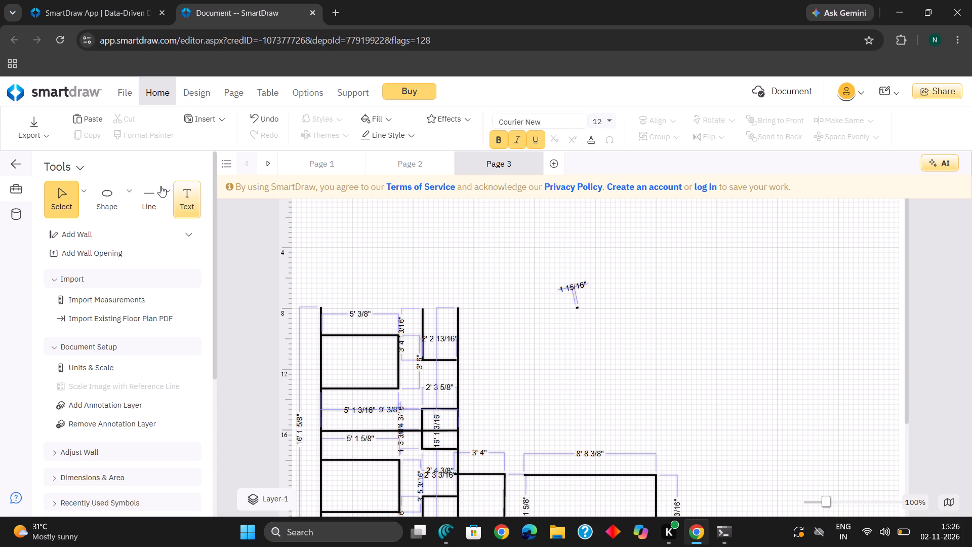
# Draw a short line joined to the stray 1 15/16" line and delete the two together.
pyautogui.click(153, 191)
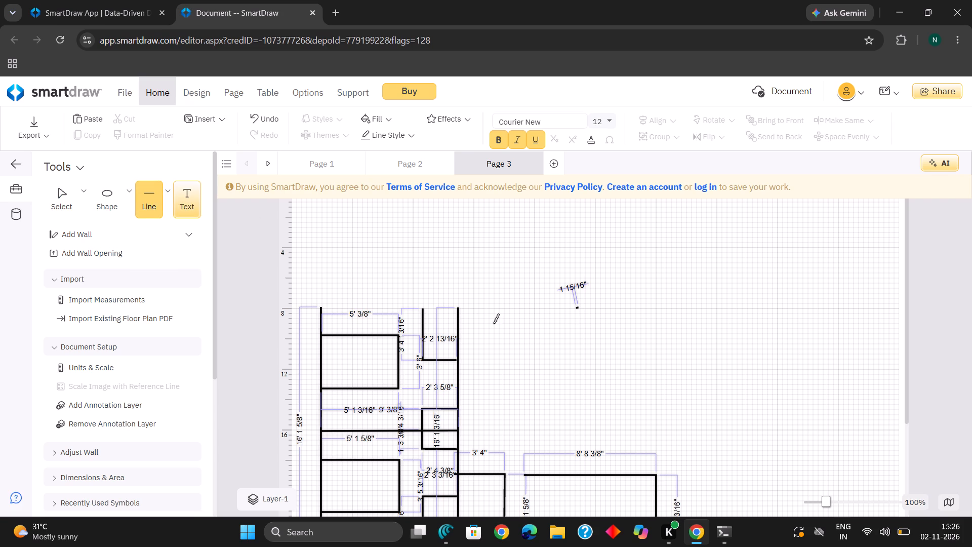
pyautogui.click(588, 306)
pyautogui.moveTo(588, 306); pyautogui.dragTo(578, 302)
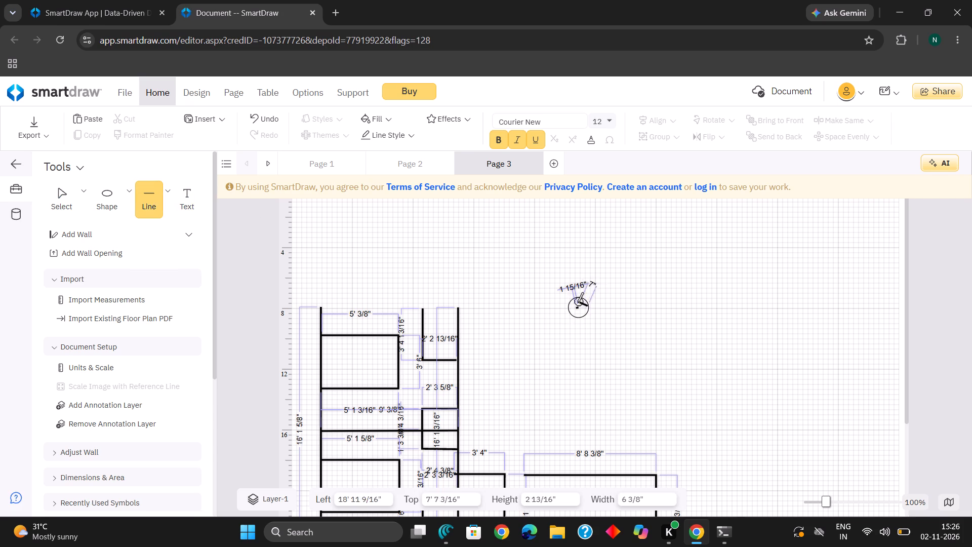
pyautogui.moveTo(578, 302); pyautogui.dragTo(578, 302)
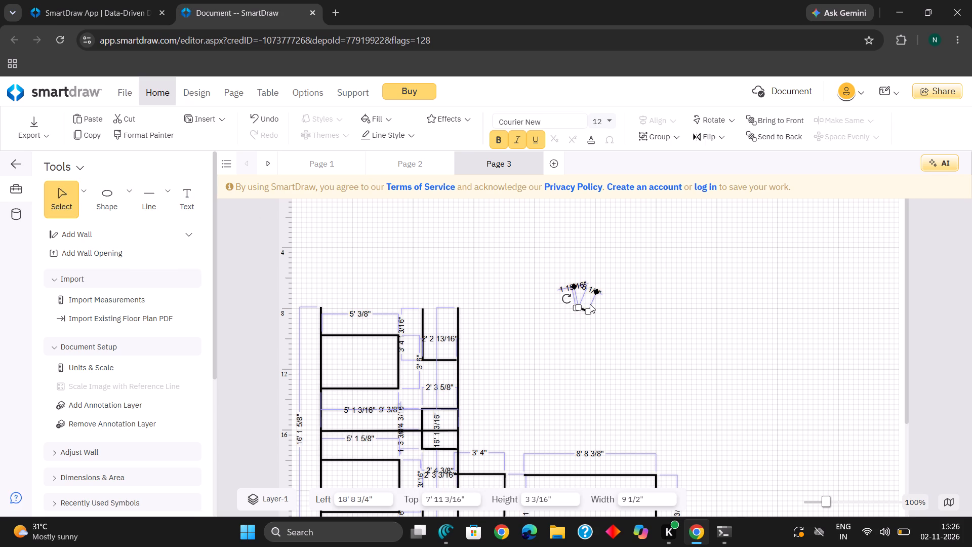
pyautogui.press('BackSpace')
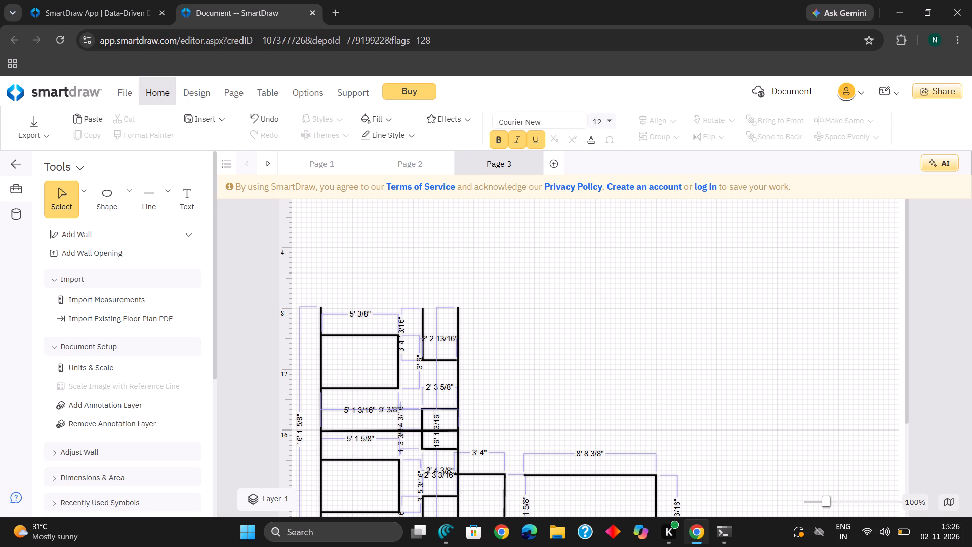
# Draw a horizontal line about 7' 13/16" long from the 16' 1 3/16" vertical wall into the open upper area.
pyautogui.hscroll(1, 504, 275)
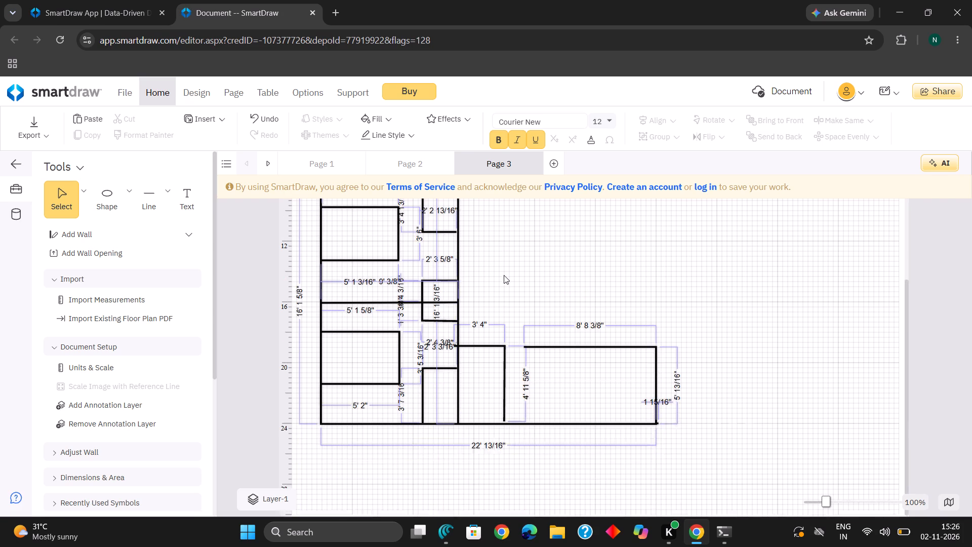
pyautogui.hscroll(1, 504, 275)
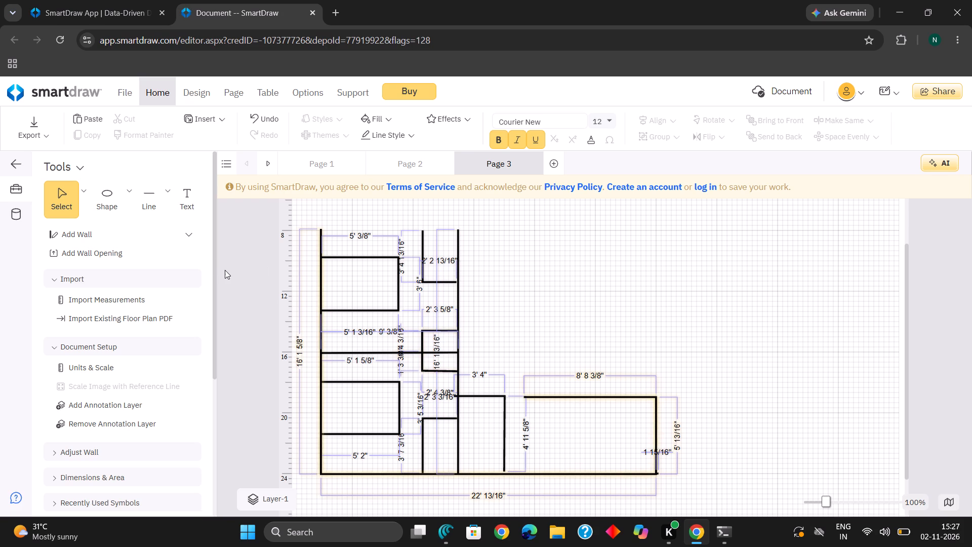
pyautogui.click(149, 206)
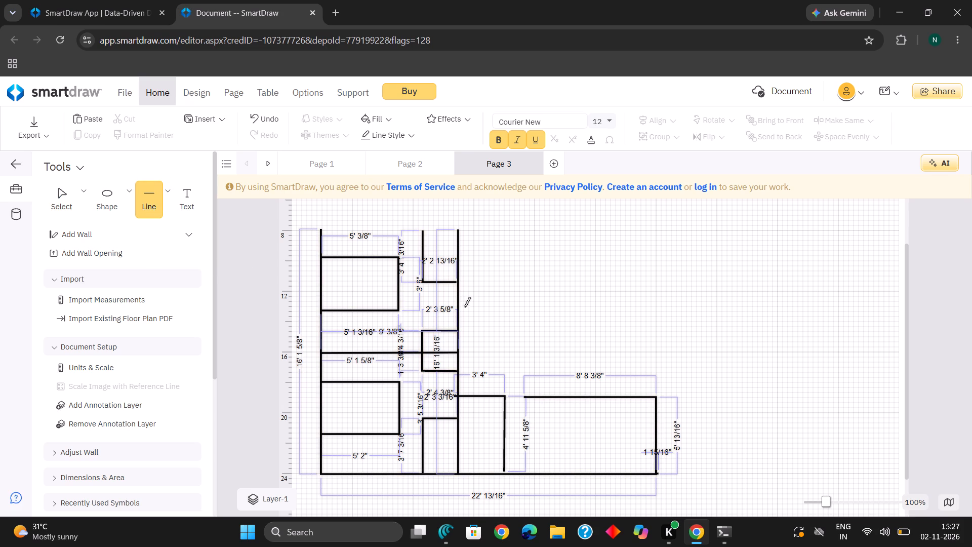
pyautogui.moveTo(458, 318); pyautogui.dragTo(506, 318)
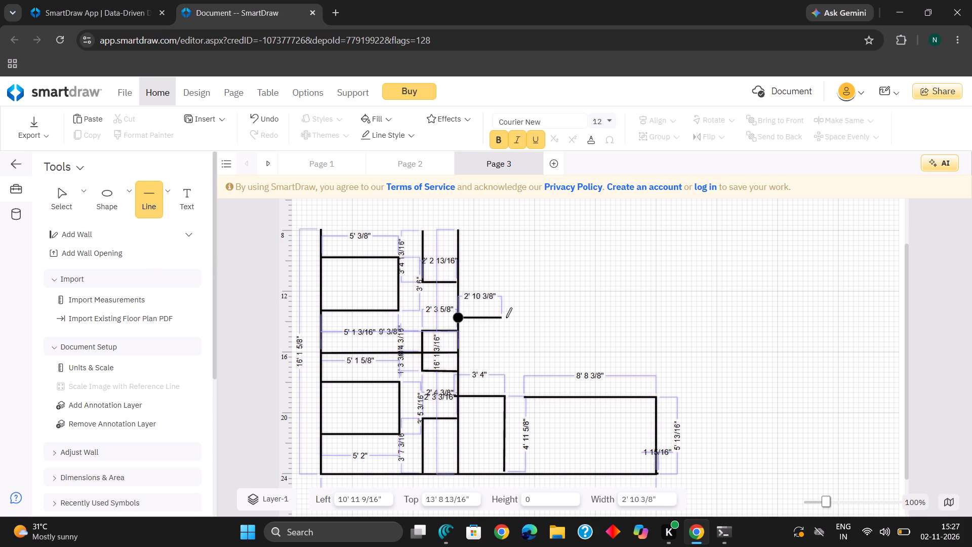
pyautogui.moveTo(506, 318); pyautogui.dragTo(569, 316)
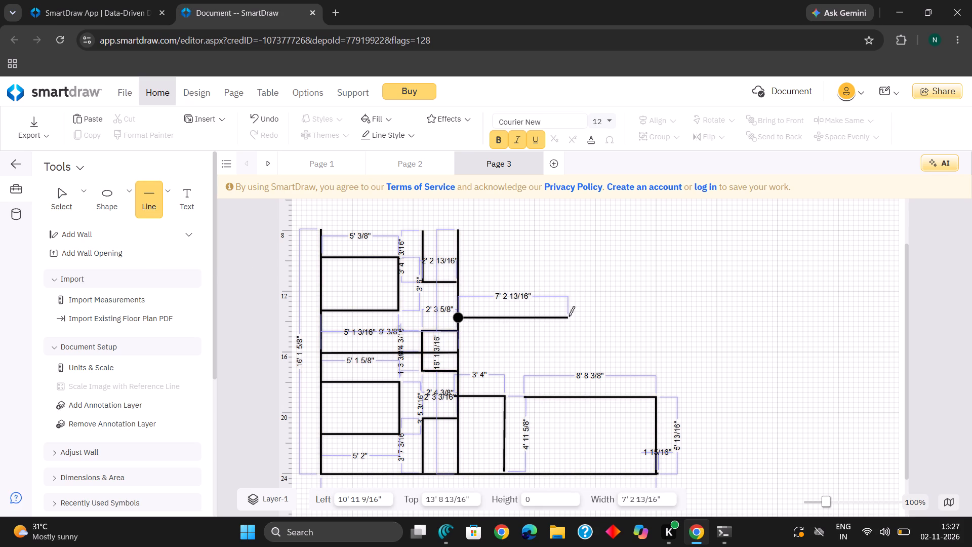
pyautogui.moveTo(569, 316); pyautogui.dragTo(565, 315)
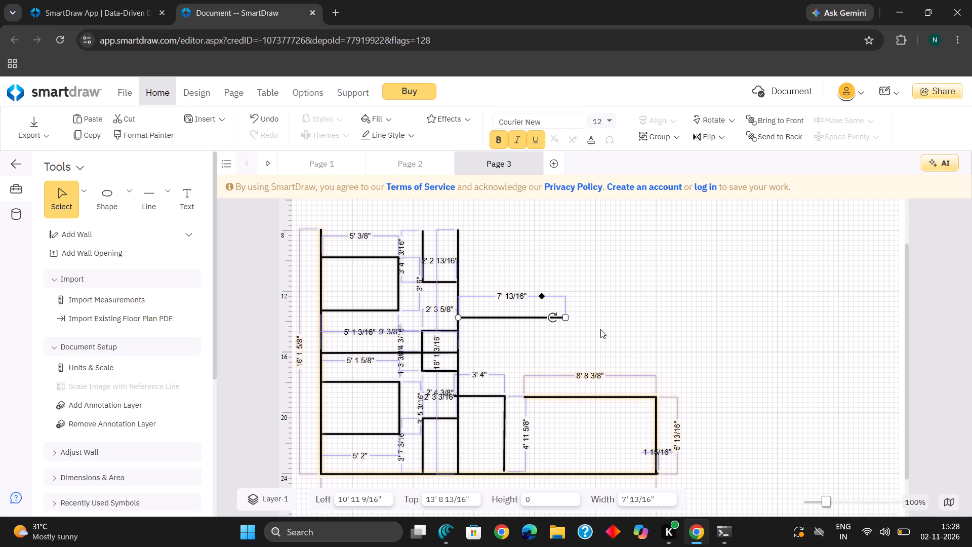
# Draw a horizontal top line about 20' 7 5/8" long from the upper end of the 16' 1 5/8" outer wall across the plan.
pyautogui.hscroll(1, 600, 329)
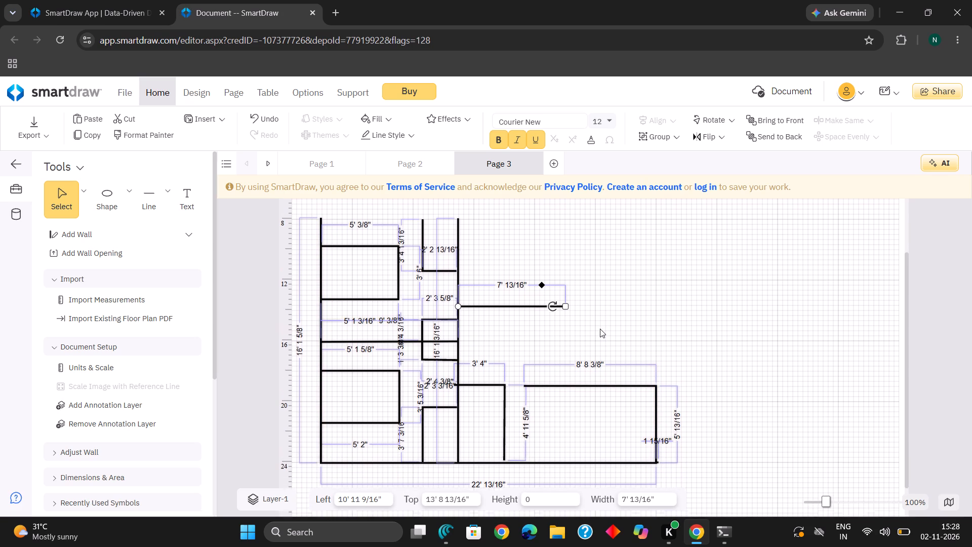
pyautogui.hscroll(1, 600, 329)
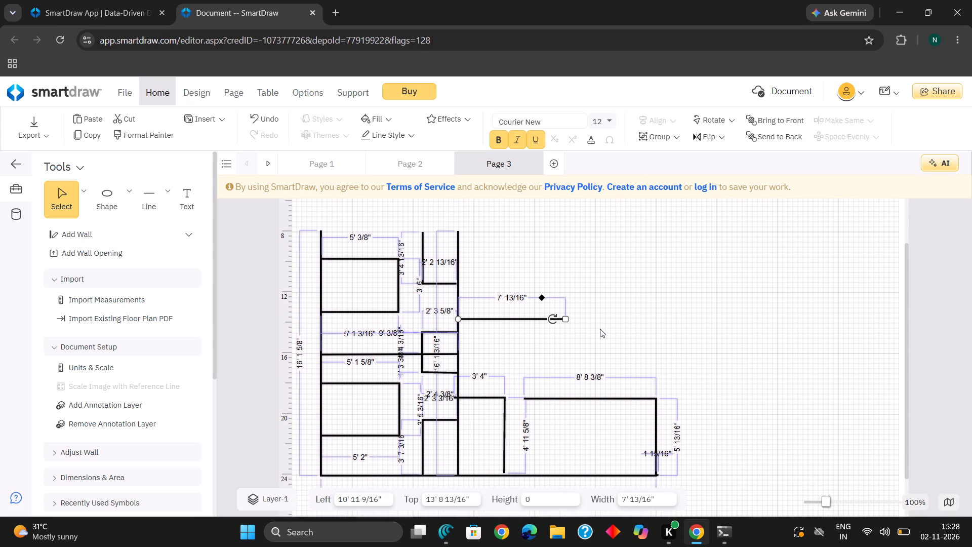
pyautogui.hscroll(1, 600, 329)
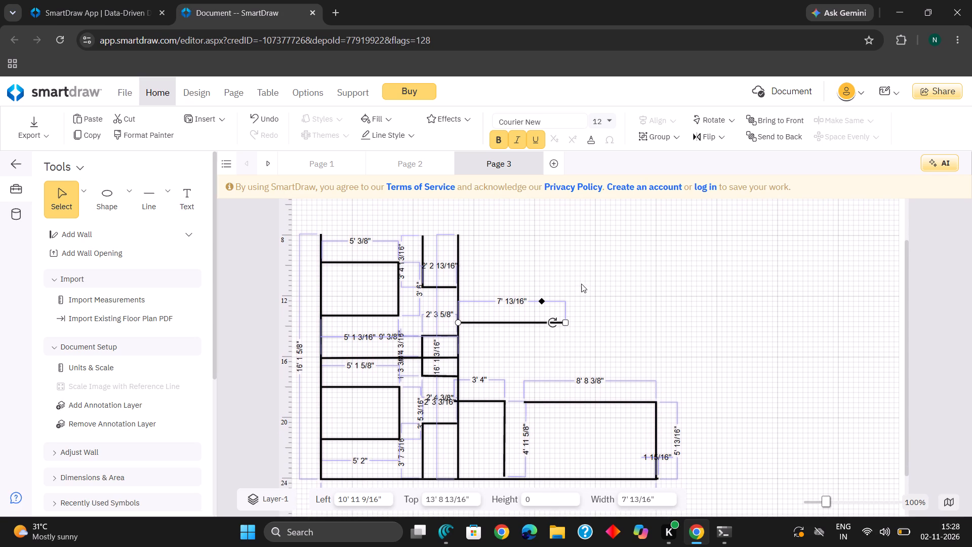
pyautogui.scroll(1, 493, 227)
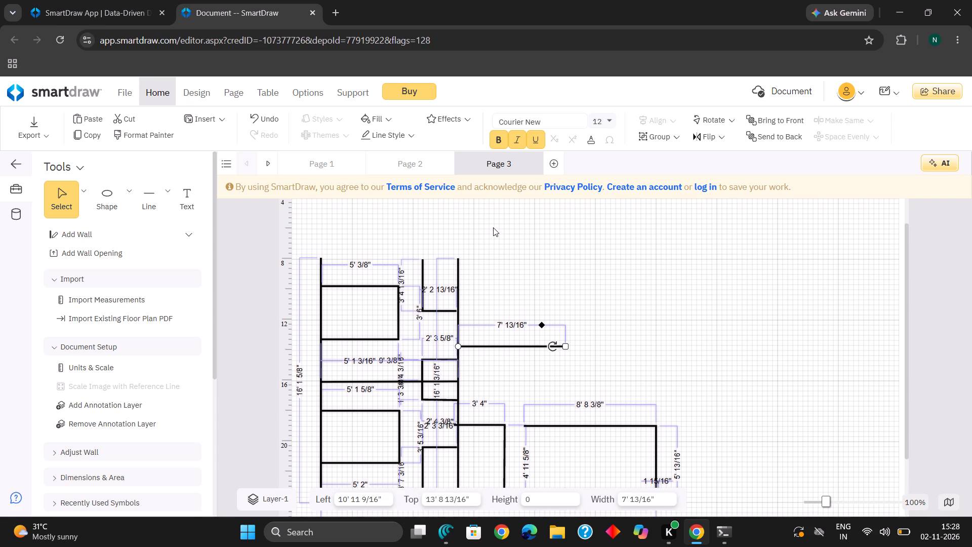
pyautogui.scroll(4, 493, 227)
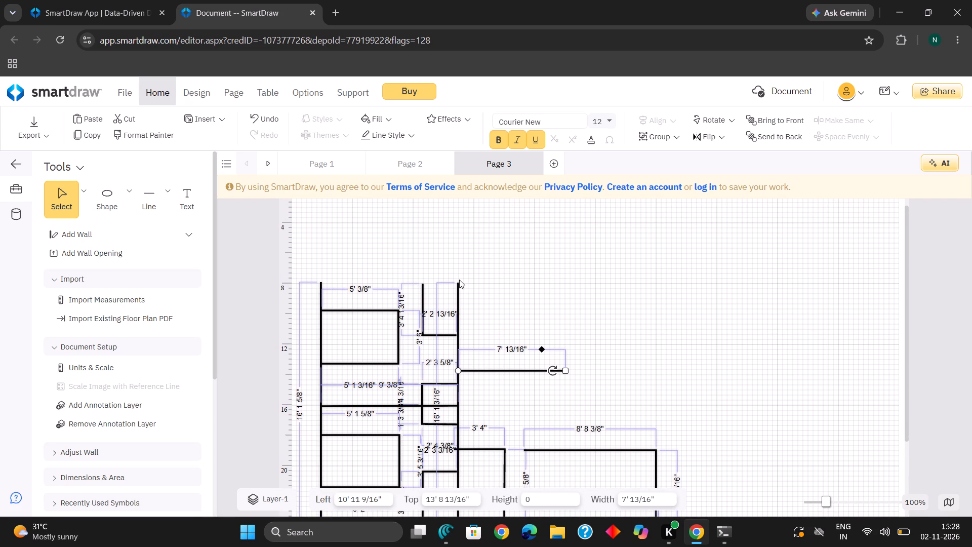
pyautogui.doubleClick(145, 197)
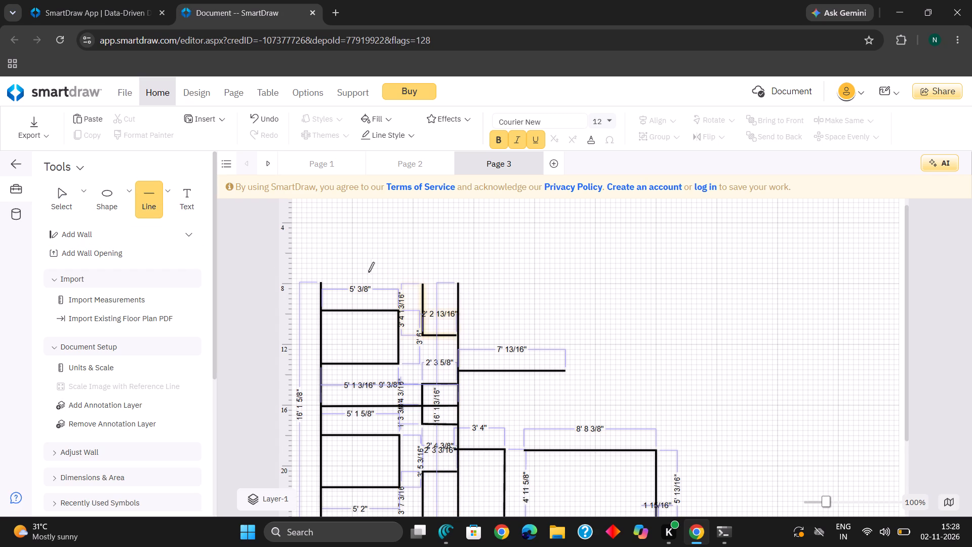
pyautogui.click(323, 282)
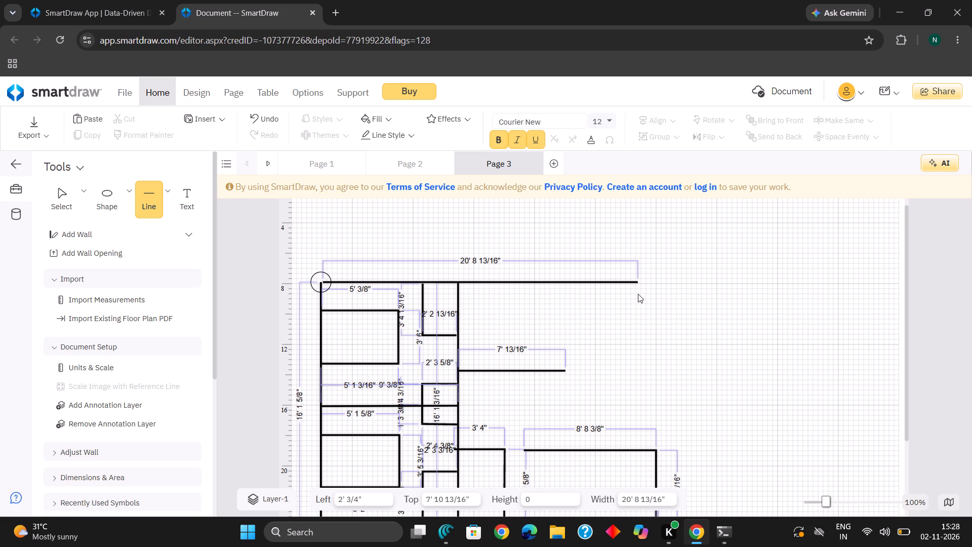
pyautogui.click(636, 292)
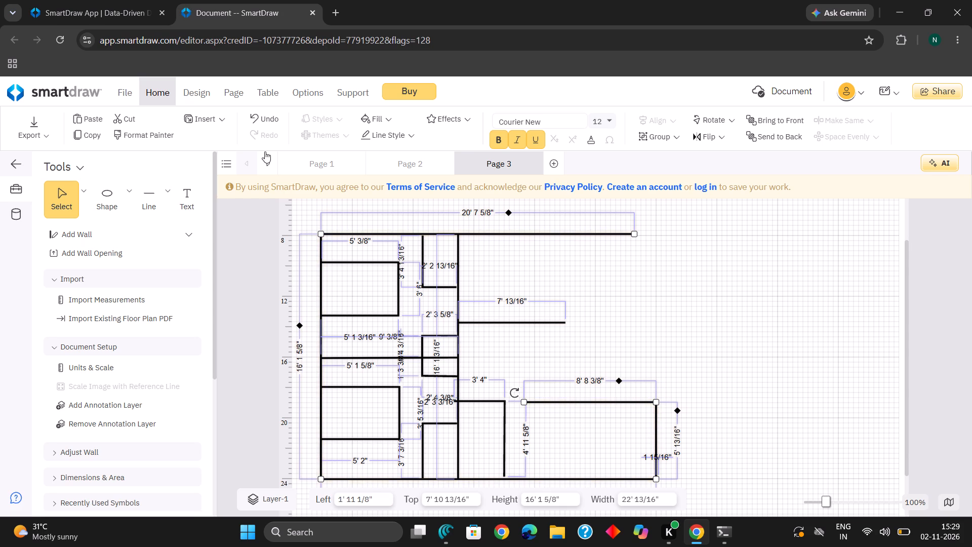
# Draw a vertical line about 5' 8 13/16" long from the 20' 7 5/8" top line down beside the 7' 13/16" line's outer end.
pyautogui.doubleClick(140, 190)
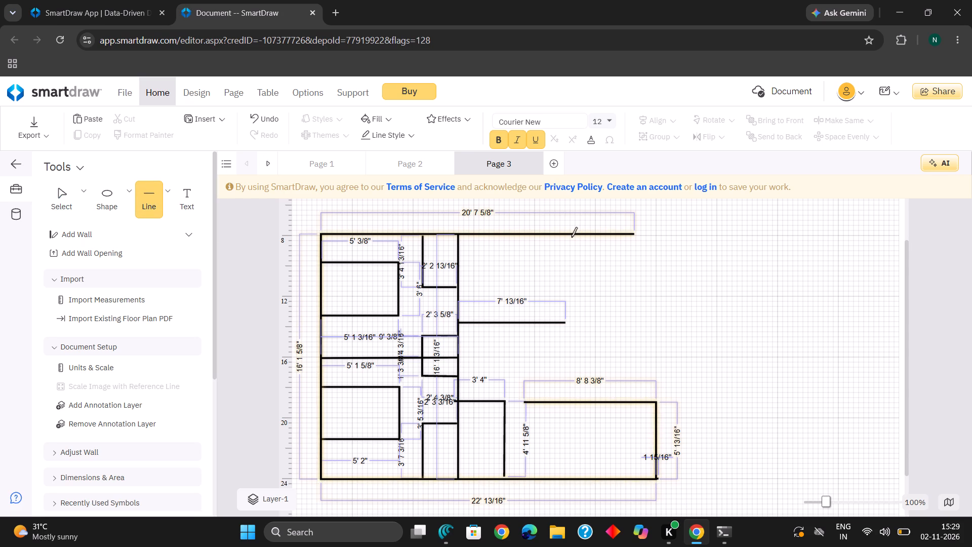
pyautogui.moveTo(571, 237); pyautogui.dragTo(574, 321)
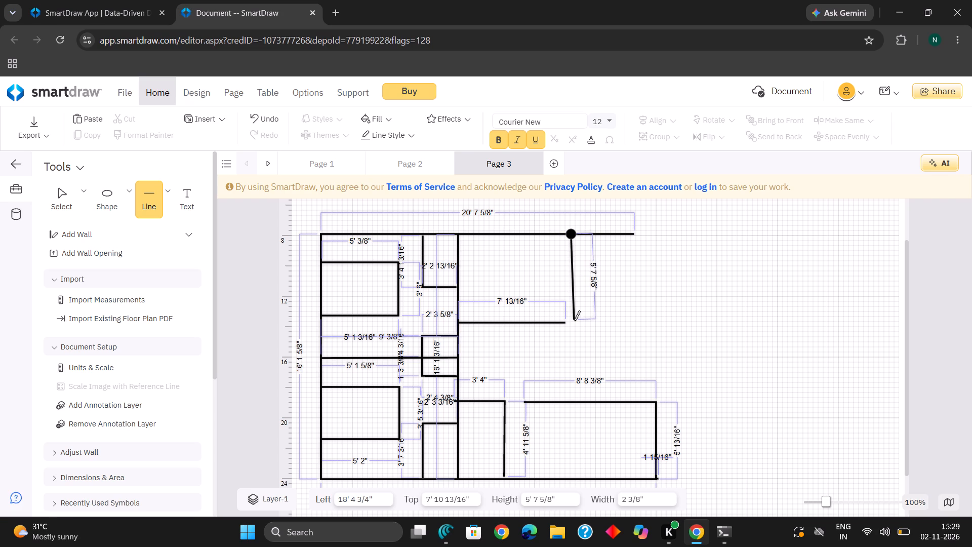
pyautogui.moveTo(574, 321); pyautogui.dragTo(573, 324)
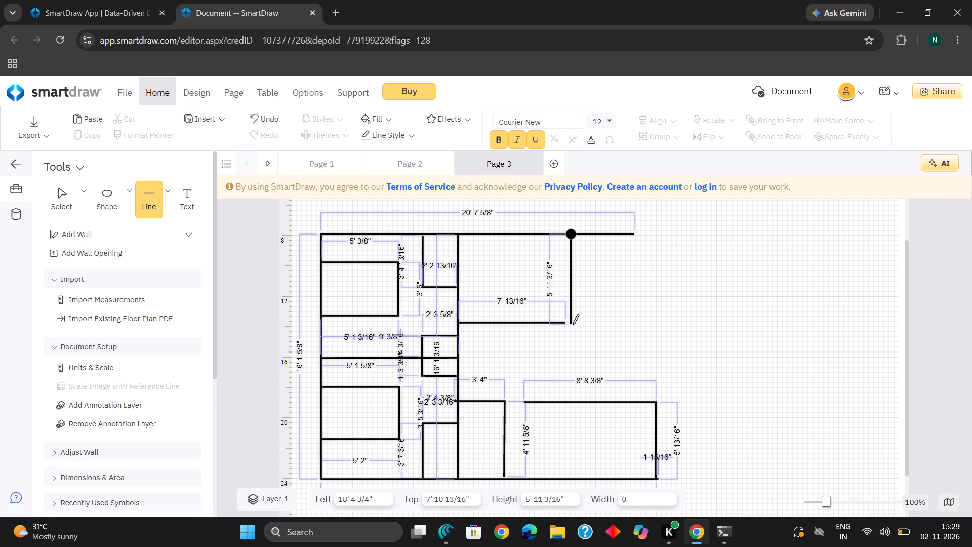
pyautogui.moveTo(573, 324); pyautogui.dragTo(572, 321)
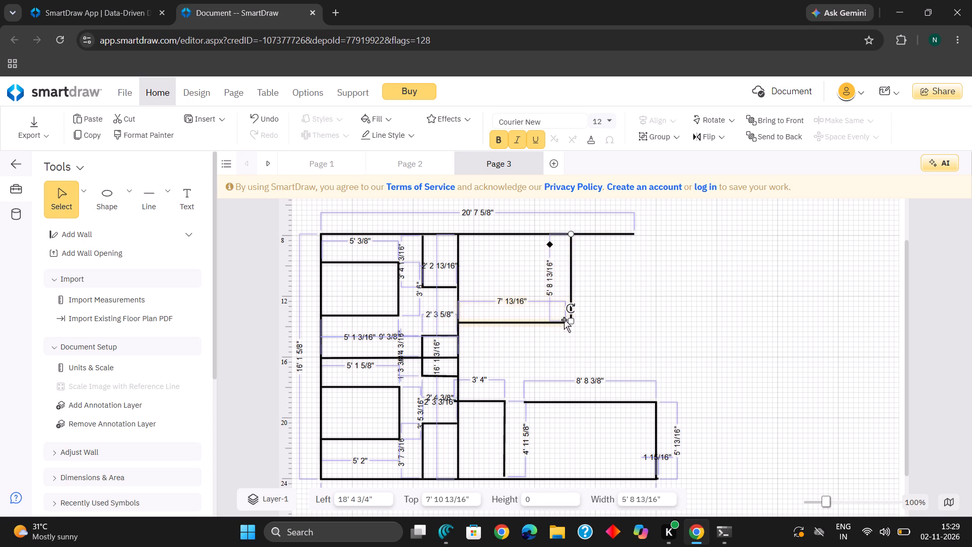
# Extend the 7' 13/16" horizontal line to about 7' 4 3/8" so it joins the lower end of the 5' 8 13/16" vertical line.
pyautogui.click(564, 320)
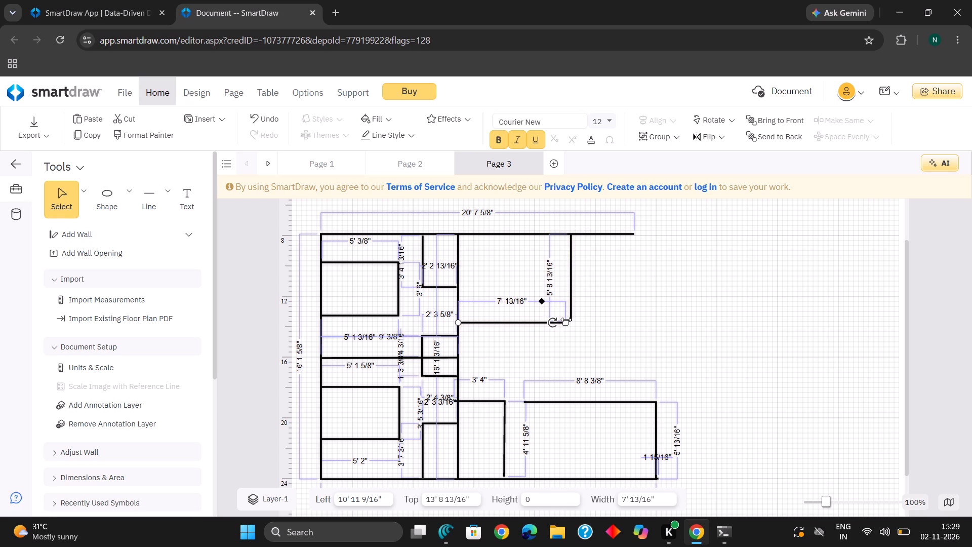
pyautogui.click(566, 321)
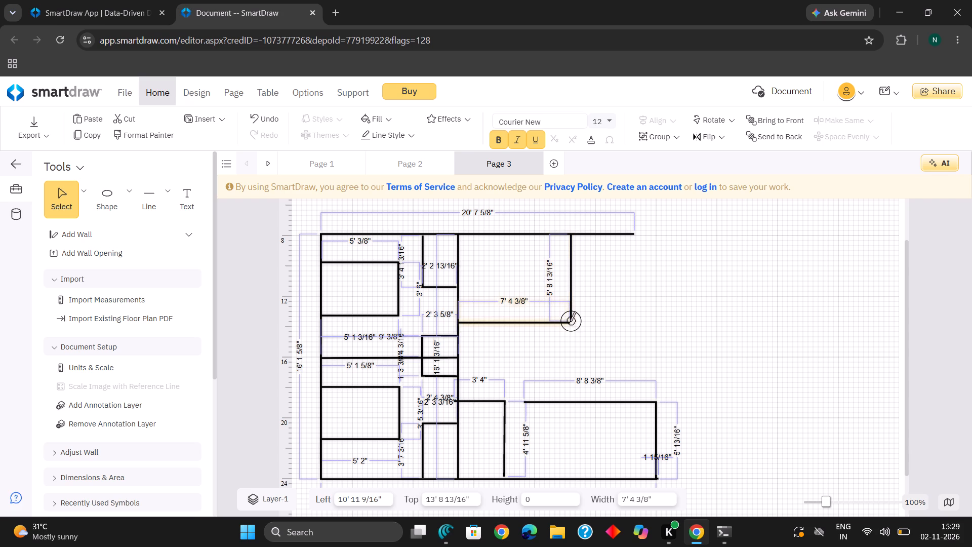
pyautogui.click(619, 320)
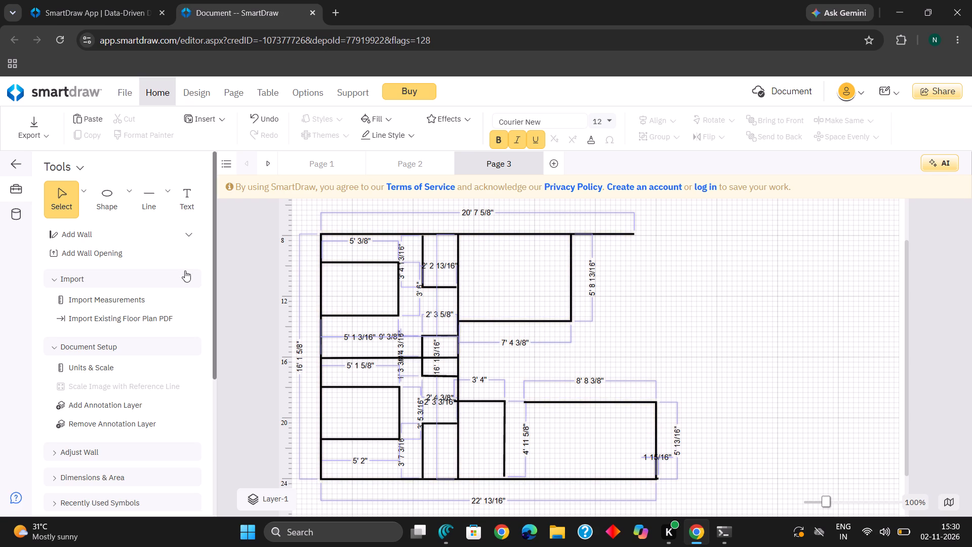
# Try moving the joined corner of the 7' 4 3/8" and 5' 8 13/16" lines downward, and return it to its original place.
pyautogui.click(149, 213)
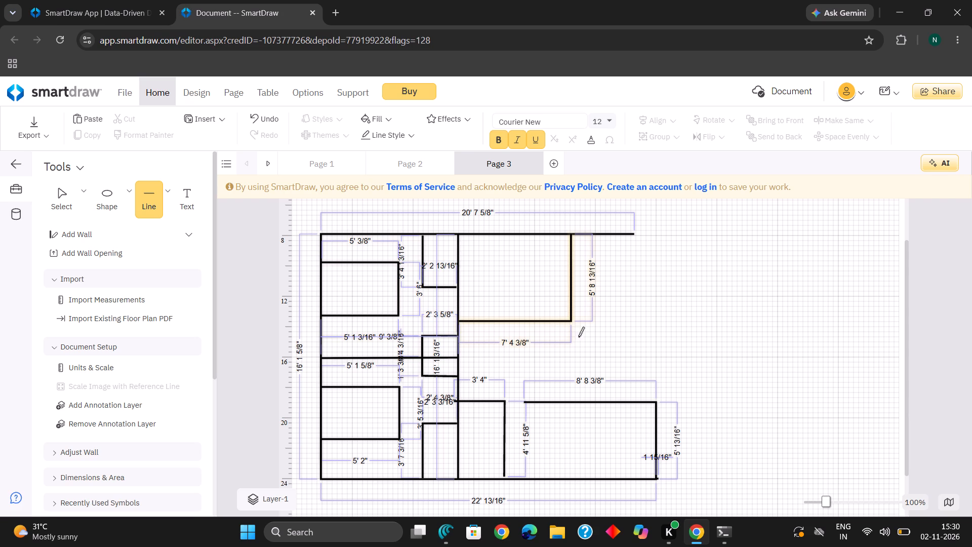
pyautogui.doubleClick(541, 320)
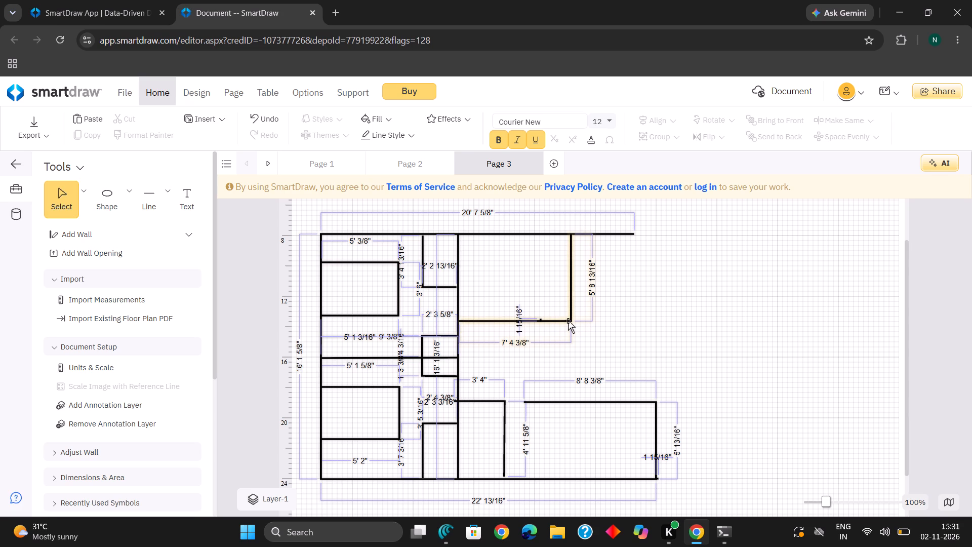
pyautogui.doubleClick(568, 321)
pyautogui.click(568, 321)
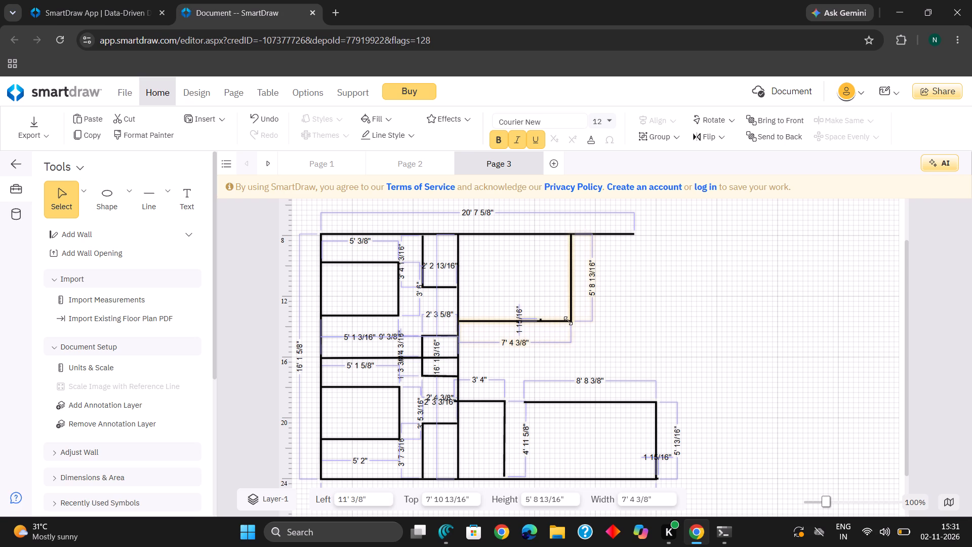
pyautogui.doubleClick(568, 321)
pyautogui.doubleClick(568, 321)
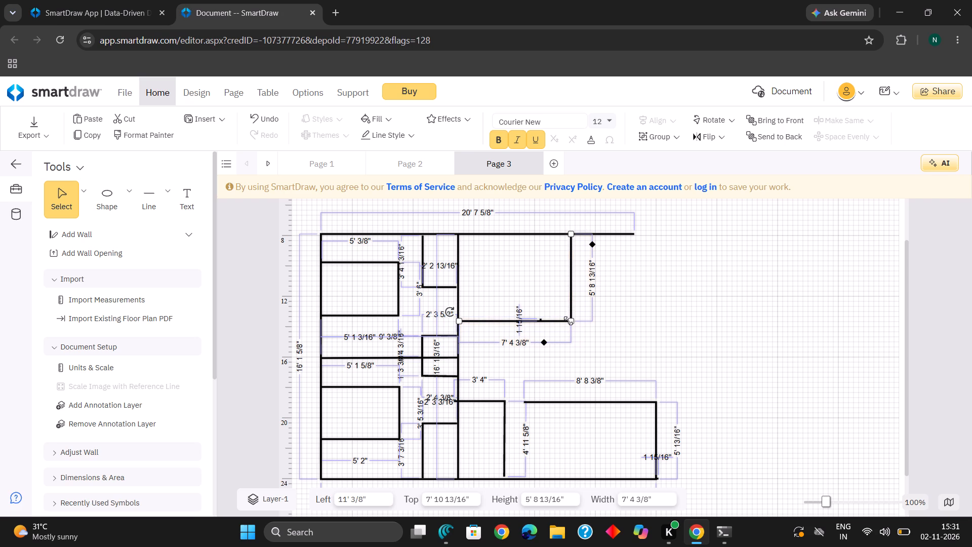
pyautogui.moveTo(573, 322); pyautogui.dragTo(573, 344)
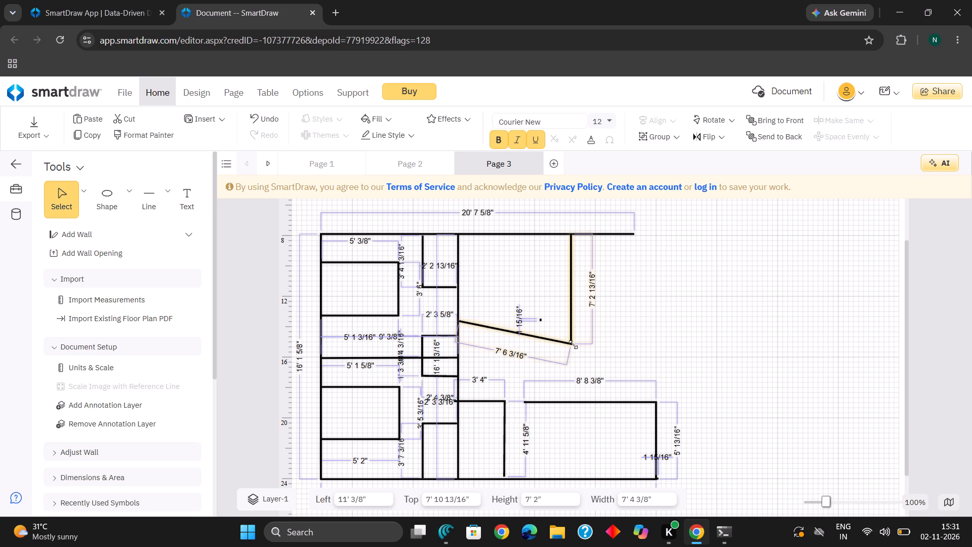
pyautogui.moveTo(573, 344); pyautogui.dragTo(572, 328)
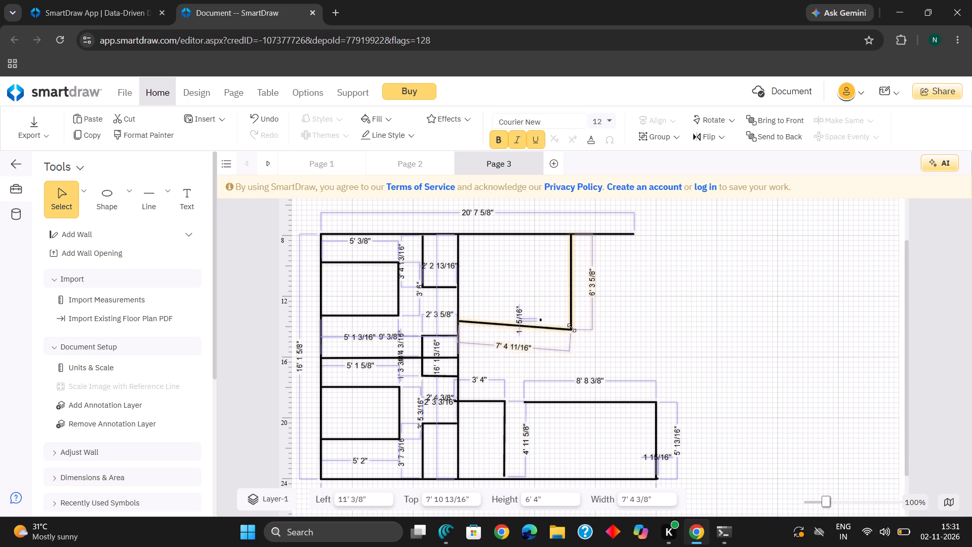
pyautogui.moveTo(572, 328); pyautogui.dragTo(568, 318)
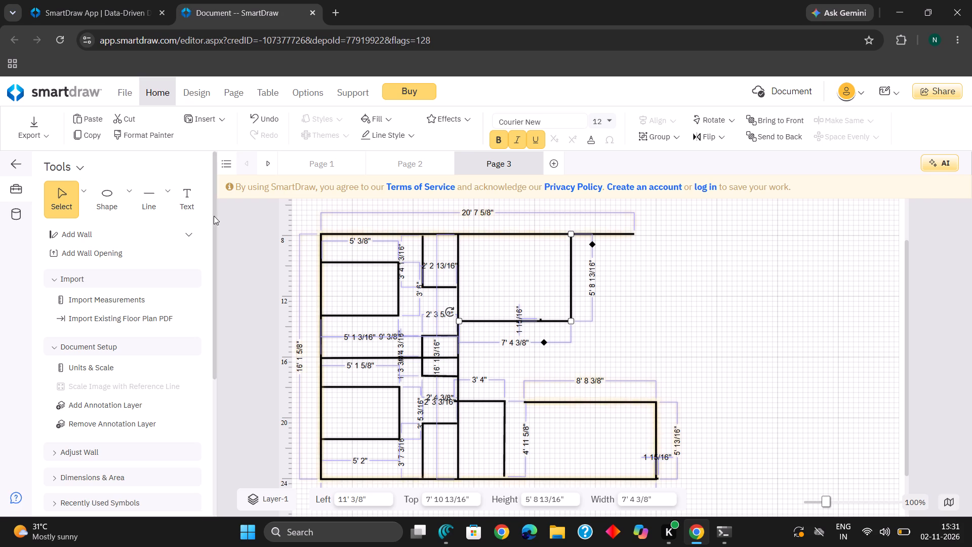
# Draw a vertical line about 3' 10" long from the 20' 7 5/8" top line down into the enclosed upper room.
pyautogui.click(145, 194)
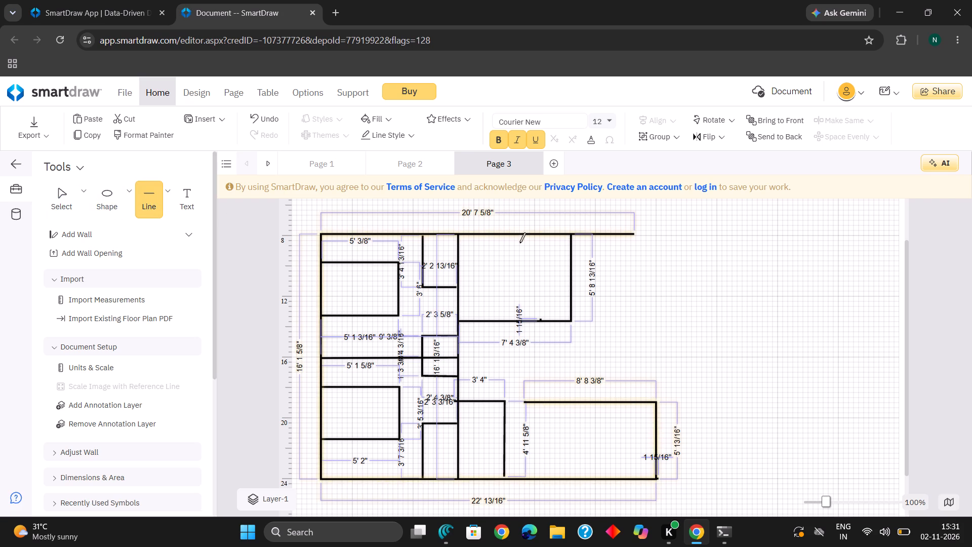
pyautogui.moveTo(490, 236); pyautogui.dragTo(492, 273)
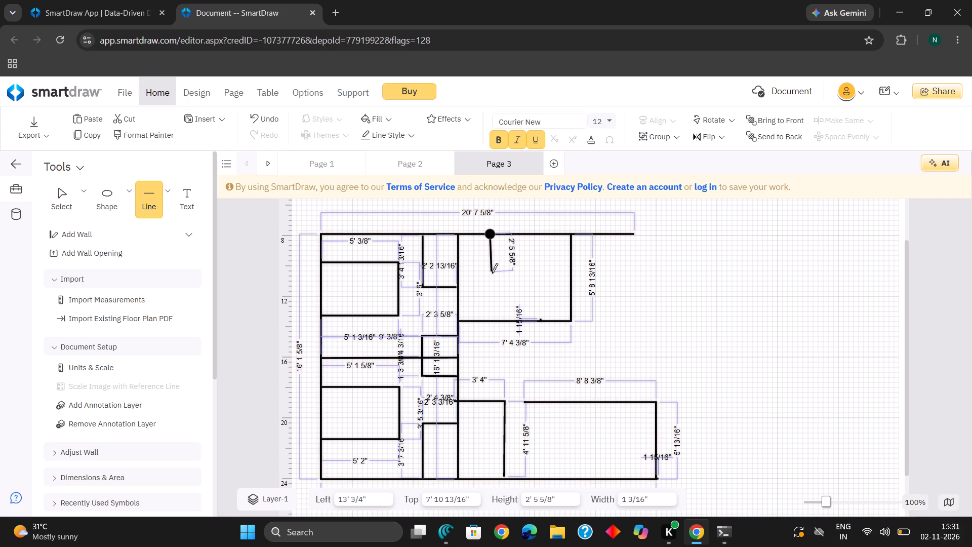
pyautogui.moveTo(492, 273); pyautogui.dragTo(491, 286)
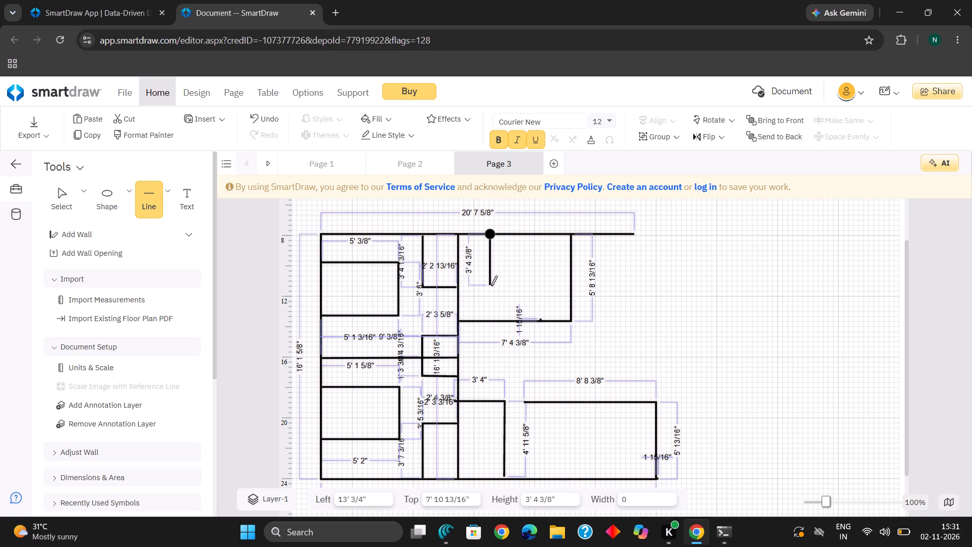
pyautogui.moveTo(491, 286); pyautogui.dragTo(491, 294)
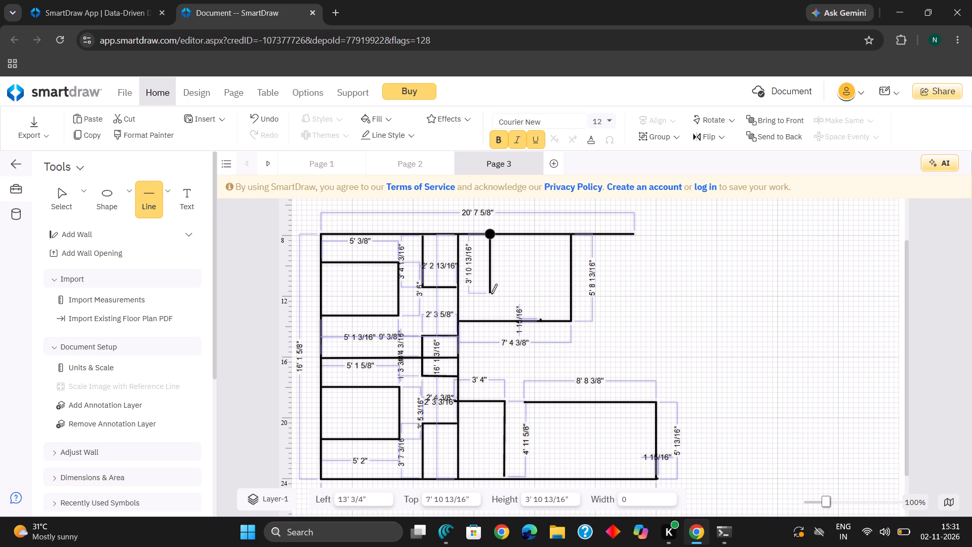
pyautogui.moveTo(491, 294); pyautogui.dragTo(491, 292)
pyautogui.click(491, 292)
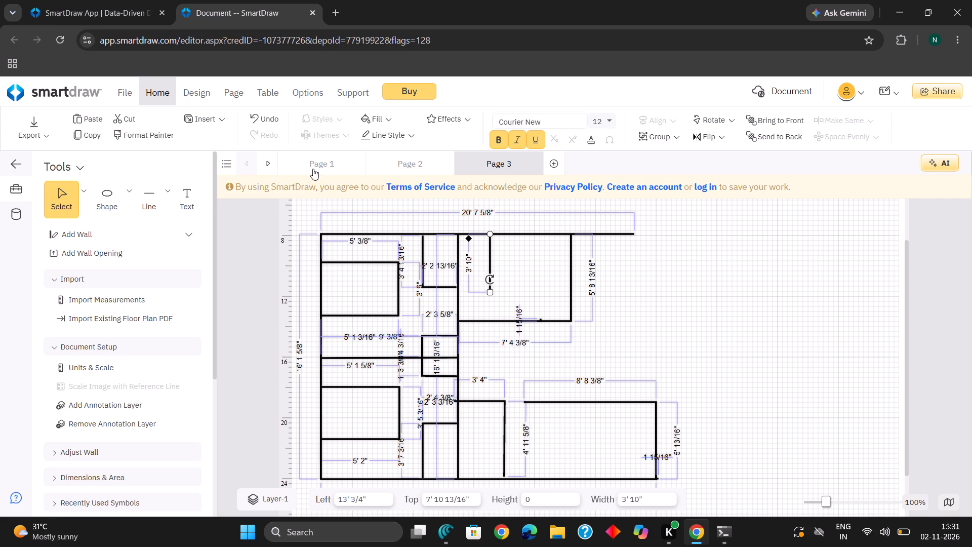
# Draw a horizontal line about 2' 10 3/8" long from the lower end of the 3' 10" line toward the 5' 8 13/16" wall.
pyautogui.click(144, 197)
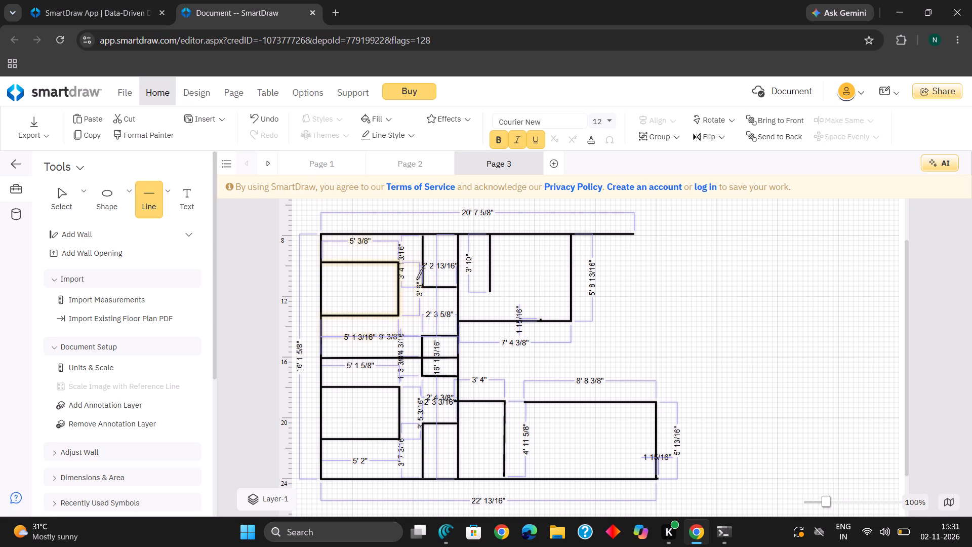
pyautogui.moveTo(491, 292); pyautogui.dragTo(492, 292)
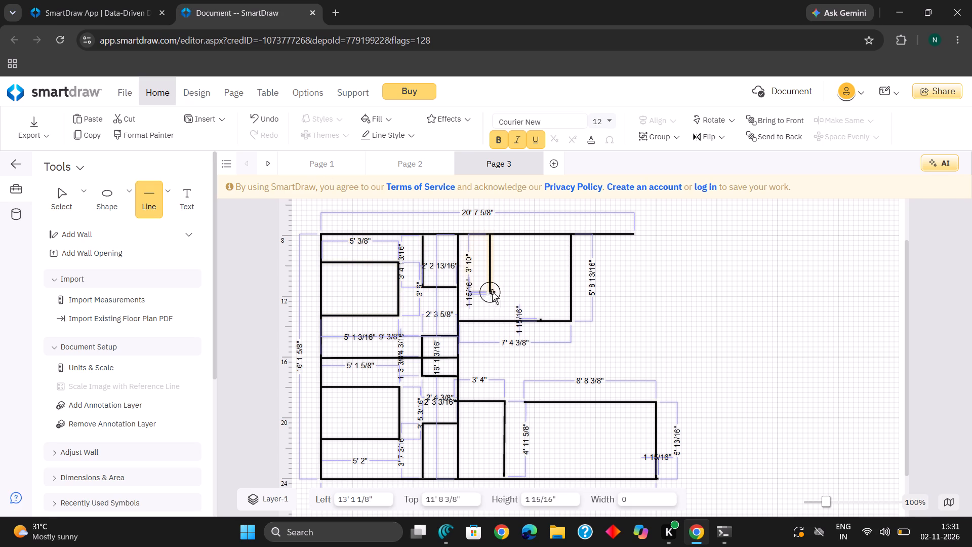
pyautogui.moveTo(492, 292); pyautogui.dragTo(528, 290)
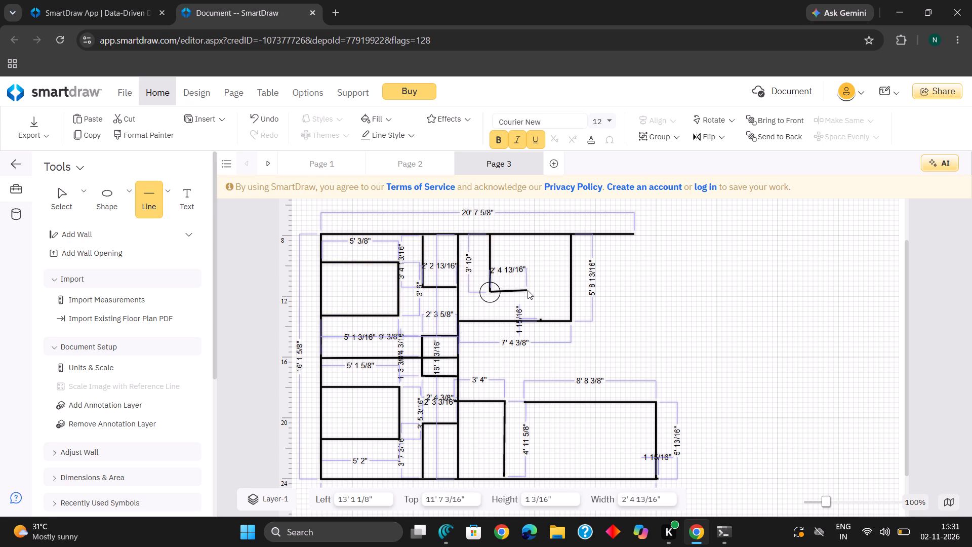
pyautogui.moveTo(528, 290); pyautogui.dragTo(534, 291)
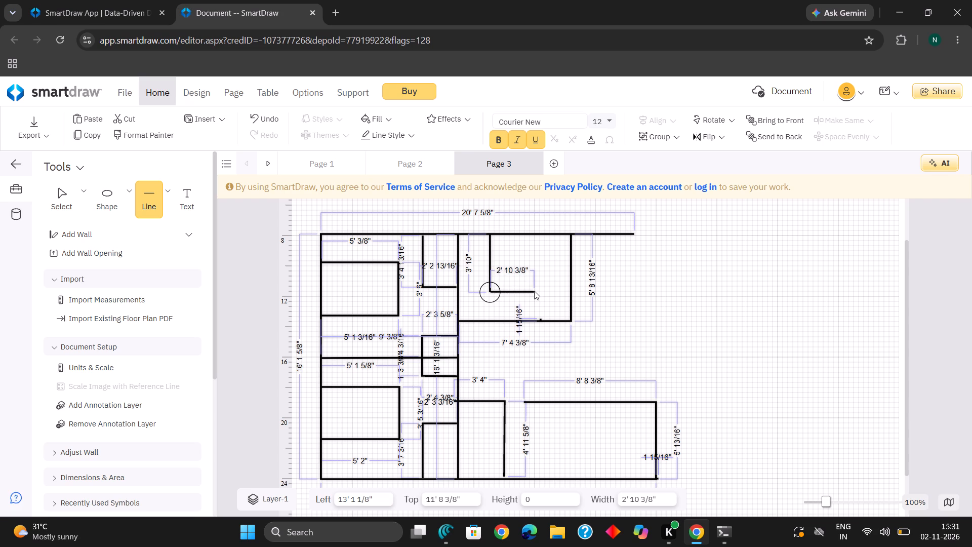
pyautogui.moveTo(534, 291); pyautogui.dragTo(534, 290)
# Close the inner rectangle with a vertical line about 3' 9 5/8" long from the 2' 10 3/8" line's free end up to the top line.
pyautogui.click(136, 191)
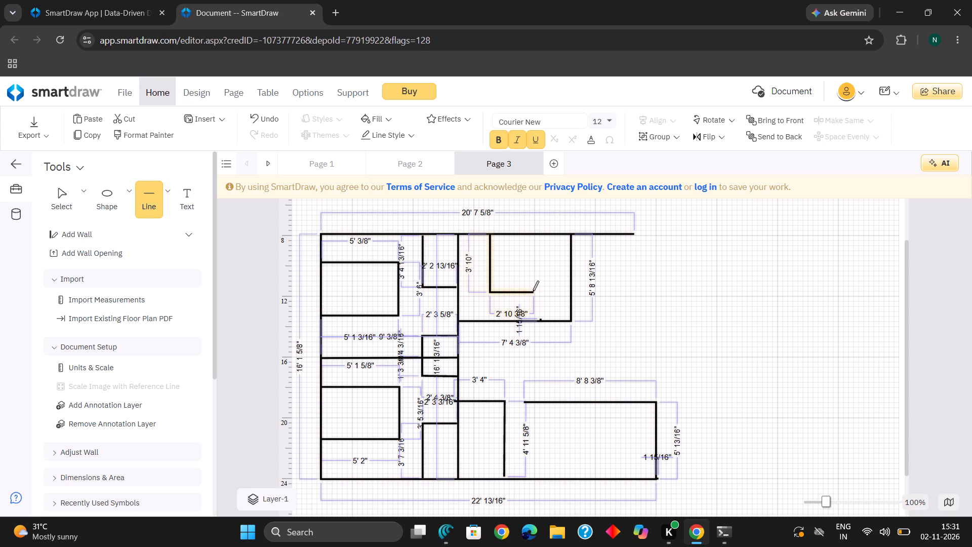
pyautogui.moveTo(533, 292); pyautogui.dragTo(536, 231)
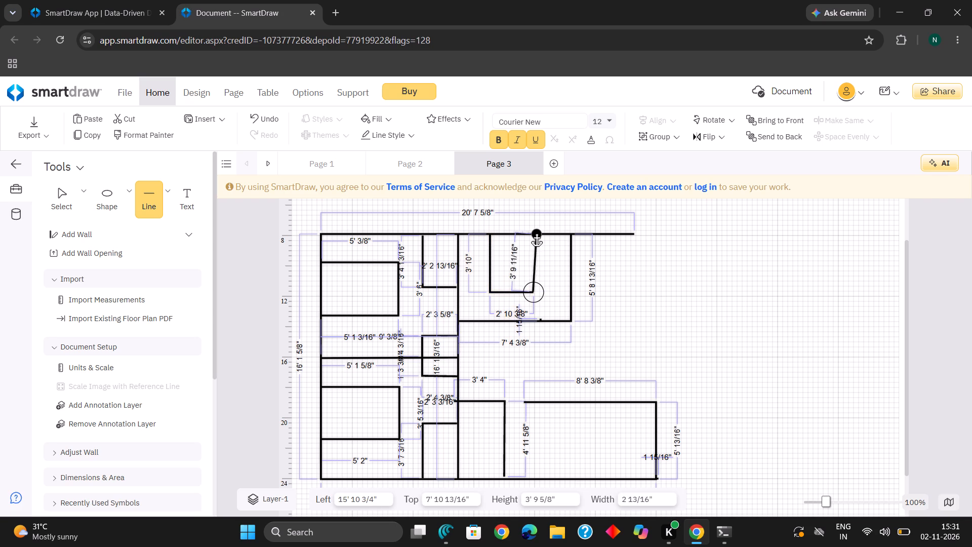
pyautogui.moveTo(536, 231); pyautogui.dragTo(533, 232)
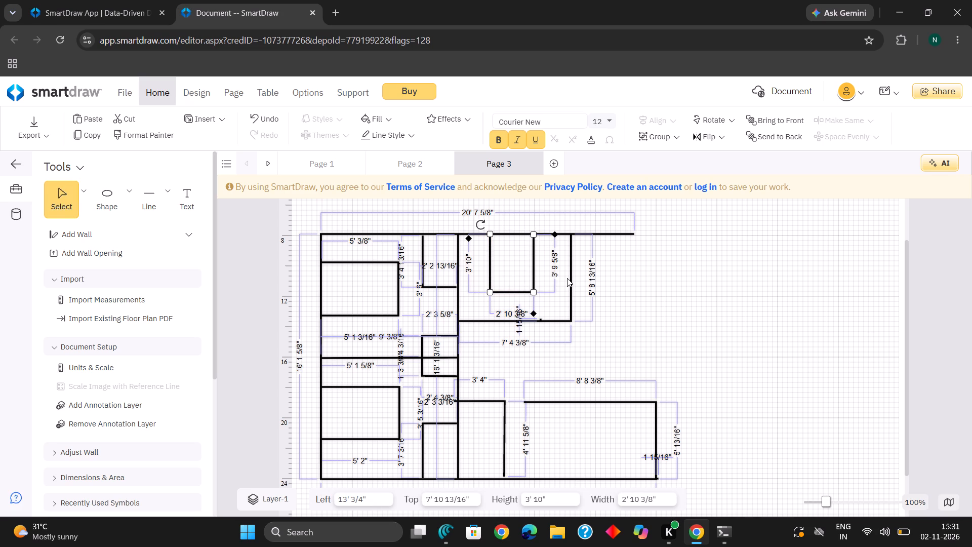
# Start another line for the floor plan with the Line tool.
pyautogui.click(152, 206)
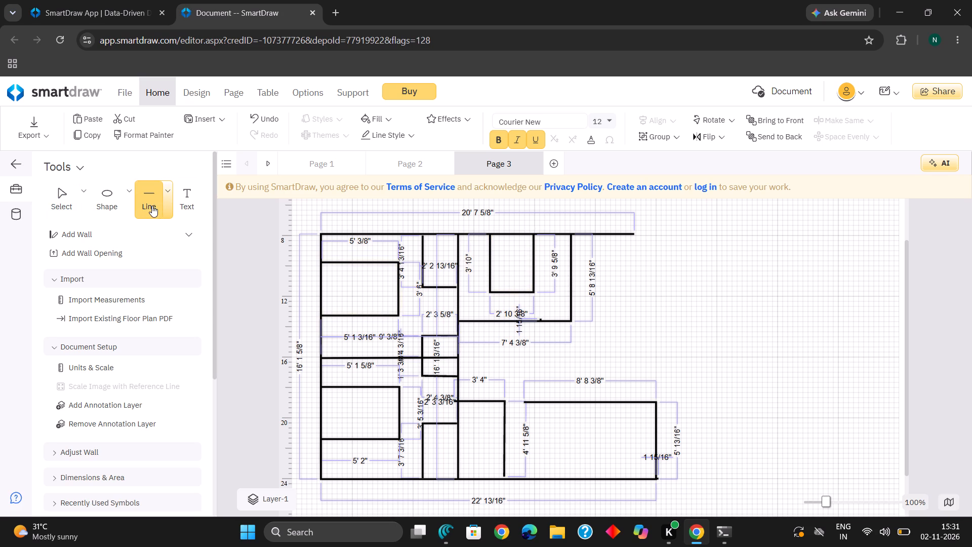